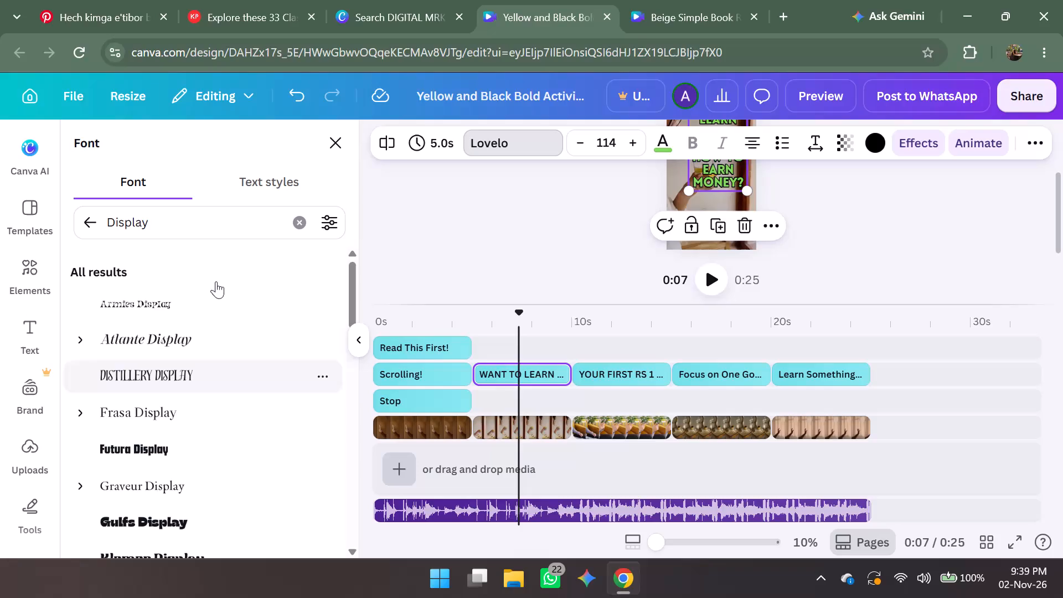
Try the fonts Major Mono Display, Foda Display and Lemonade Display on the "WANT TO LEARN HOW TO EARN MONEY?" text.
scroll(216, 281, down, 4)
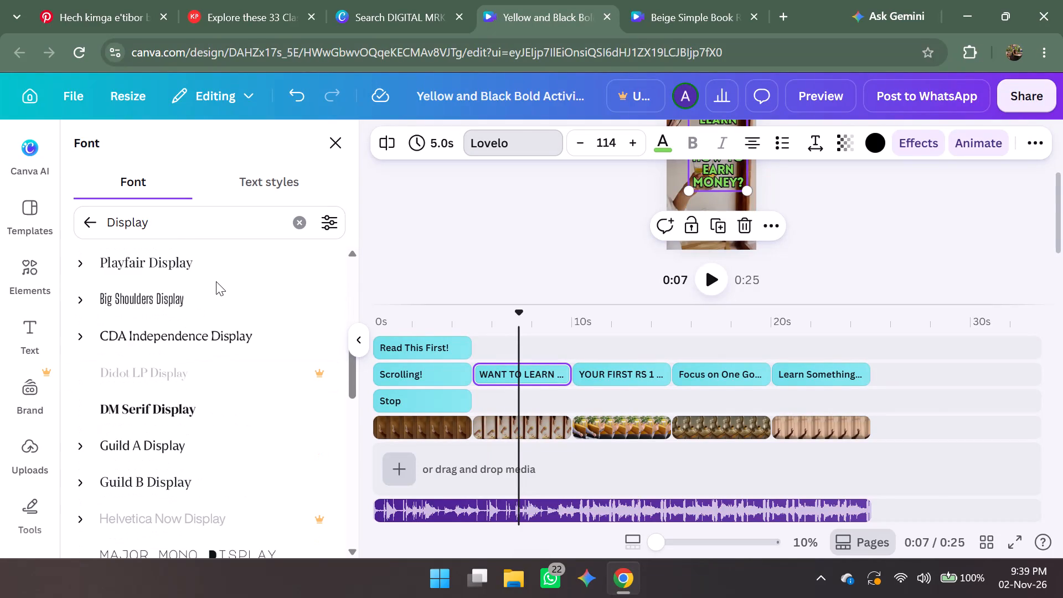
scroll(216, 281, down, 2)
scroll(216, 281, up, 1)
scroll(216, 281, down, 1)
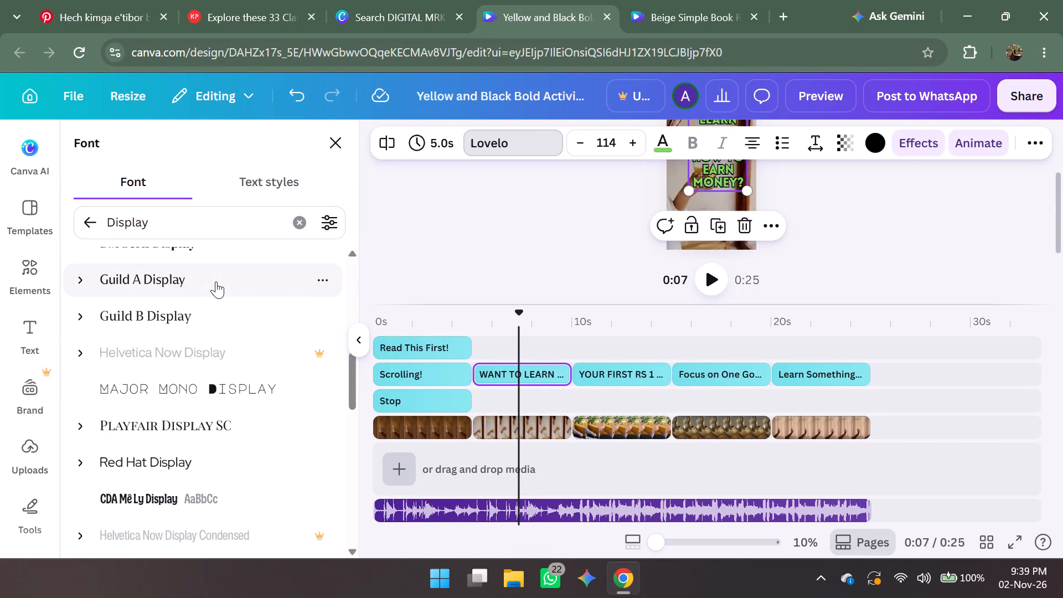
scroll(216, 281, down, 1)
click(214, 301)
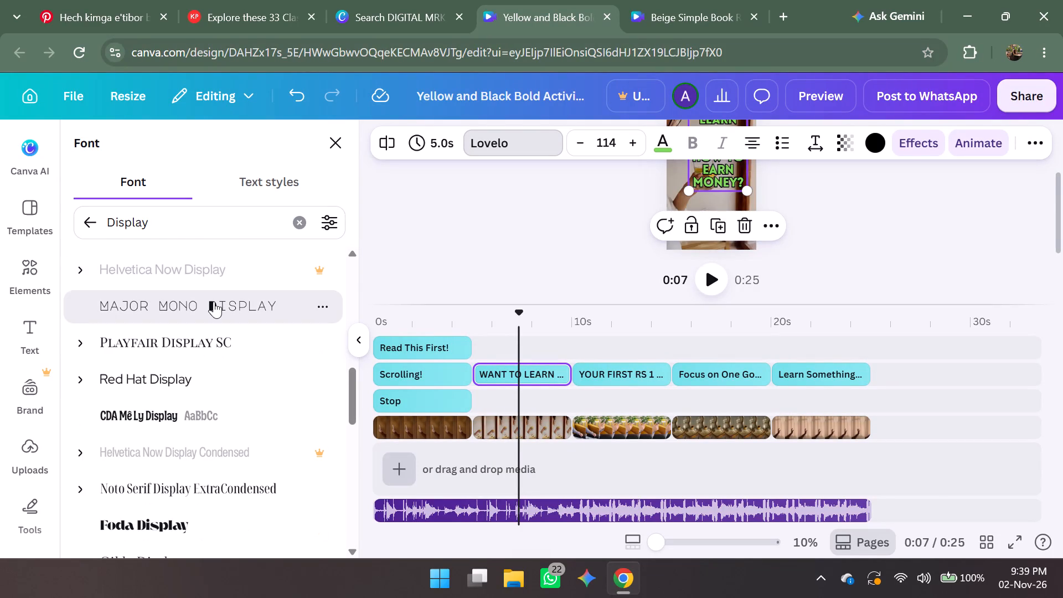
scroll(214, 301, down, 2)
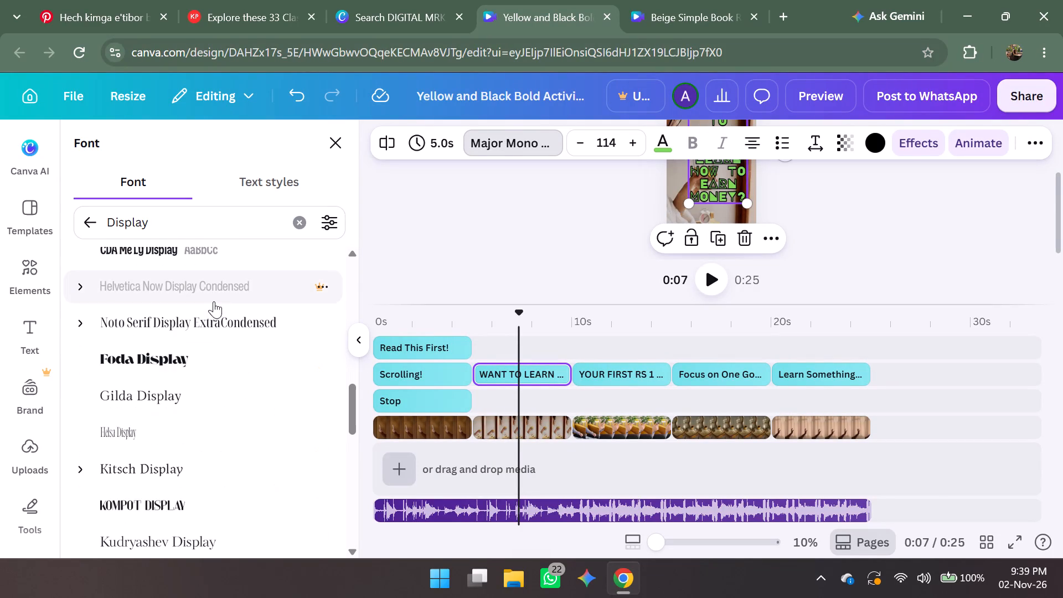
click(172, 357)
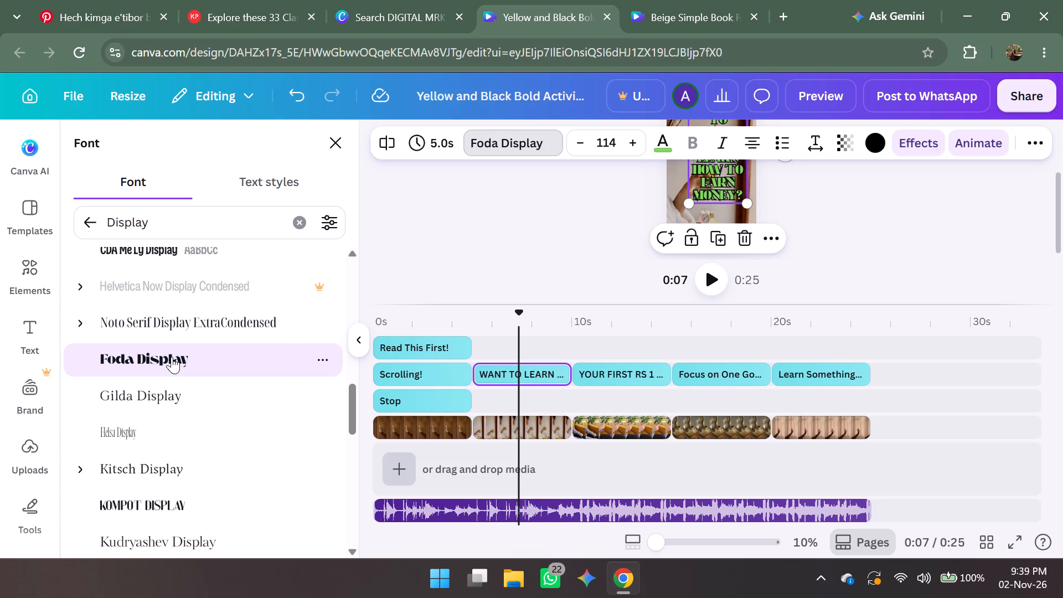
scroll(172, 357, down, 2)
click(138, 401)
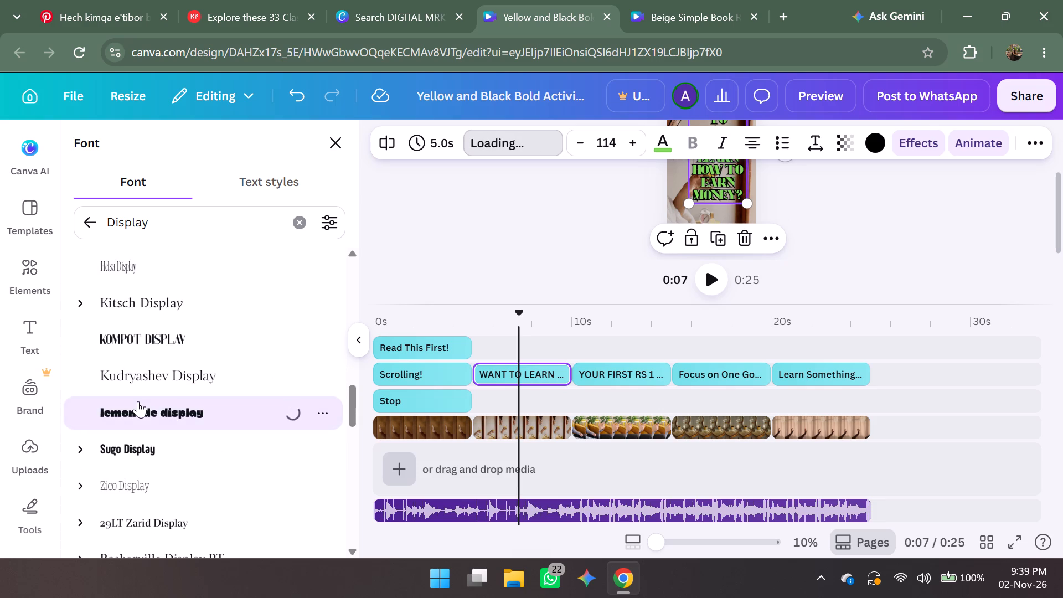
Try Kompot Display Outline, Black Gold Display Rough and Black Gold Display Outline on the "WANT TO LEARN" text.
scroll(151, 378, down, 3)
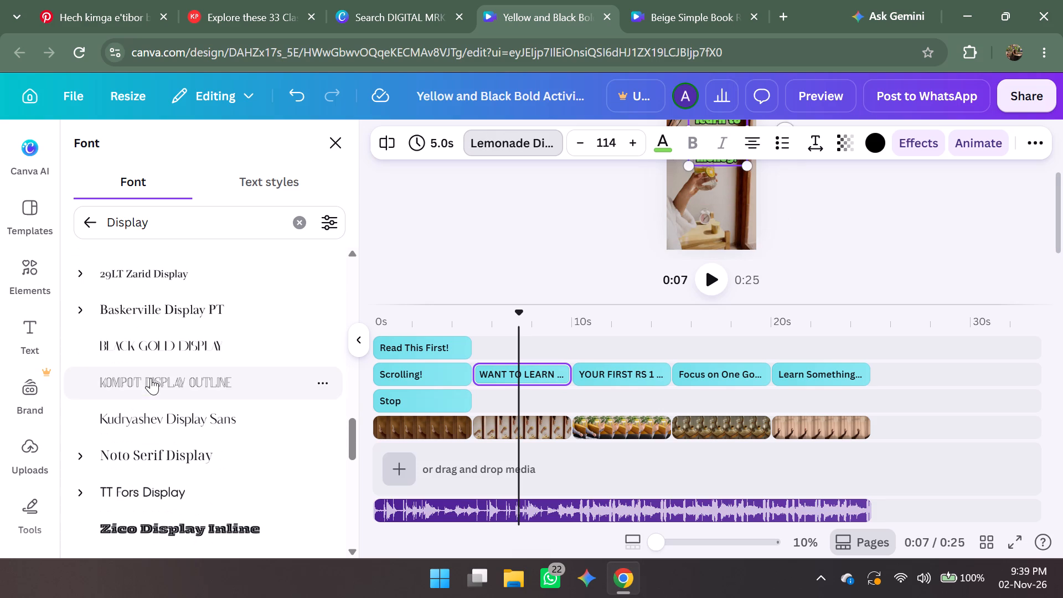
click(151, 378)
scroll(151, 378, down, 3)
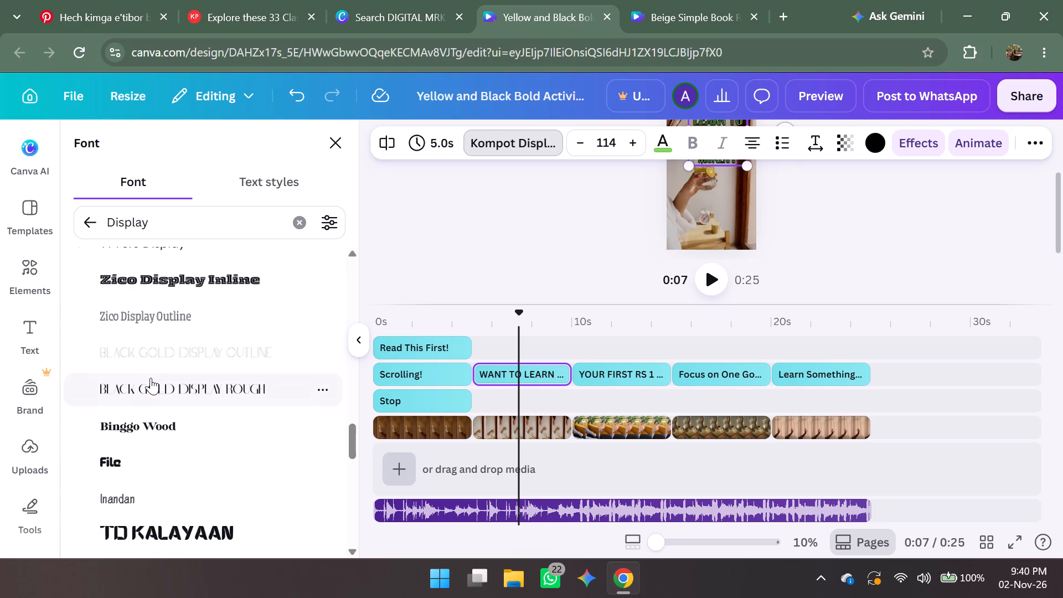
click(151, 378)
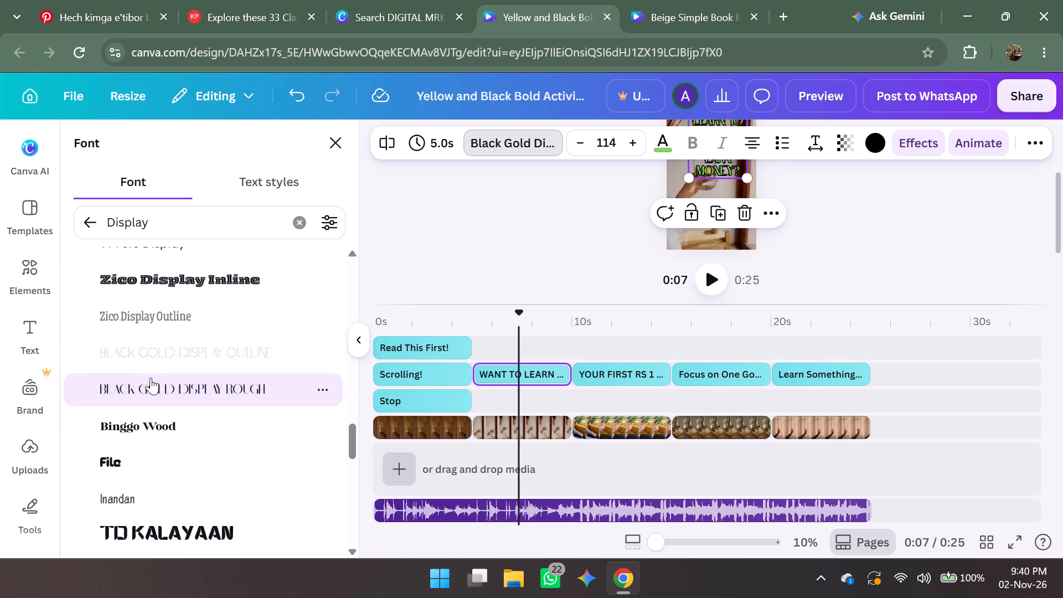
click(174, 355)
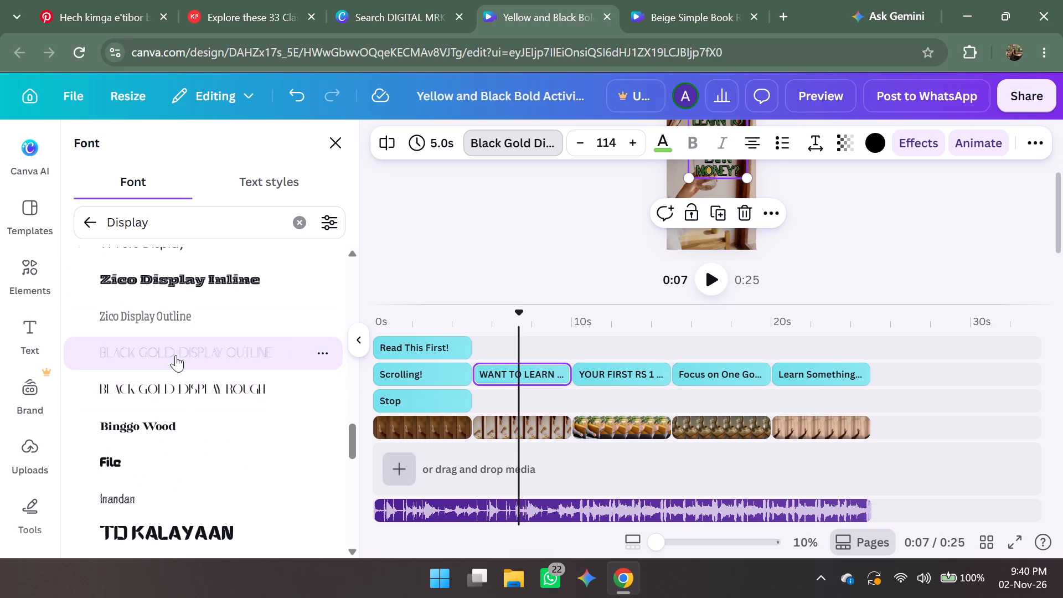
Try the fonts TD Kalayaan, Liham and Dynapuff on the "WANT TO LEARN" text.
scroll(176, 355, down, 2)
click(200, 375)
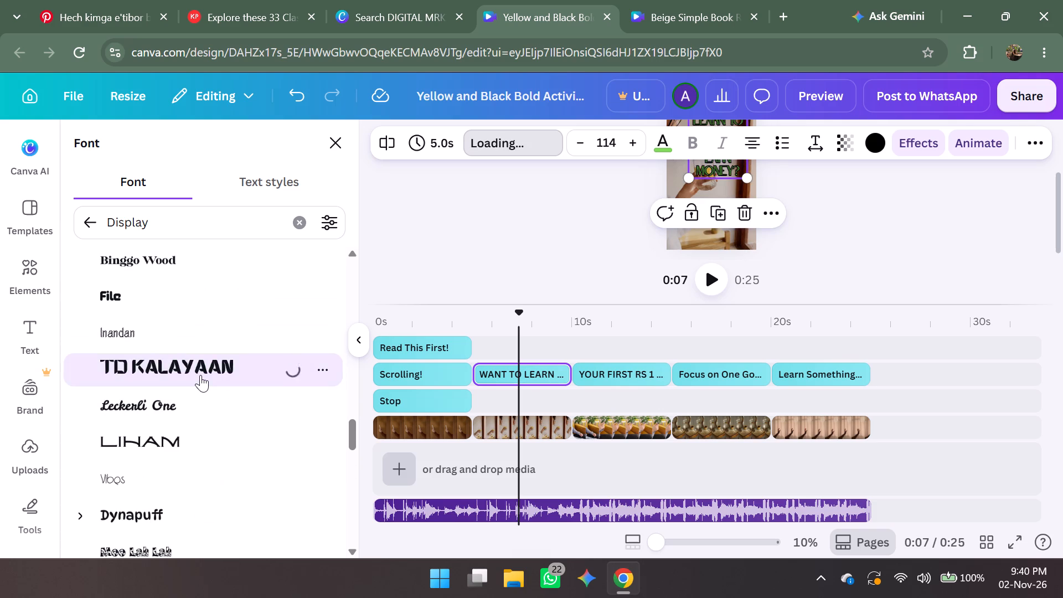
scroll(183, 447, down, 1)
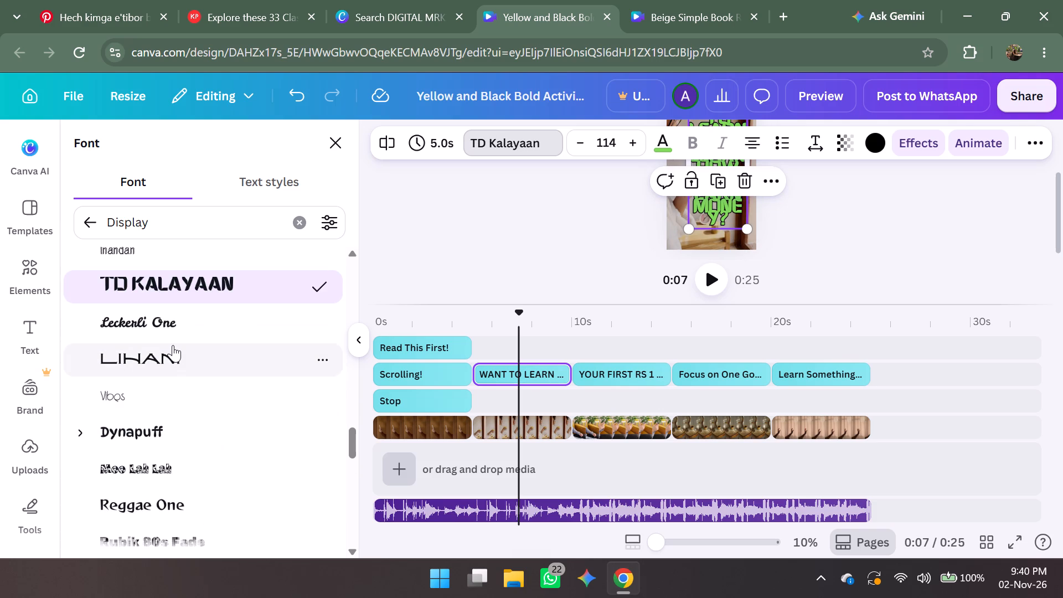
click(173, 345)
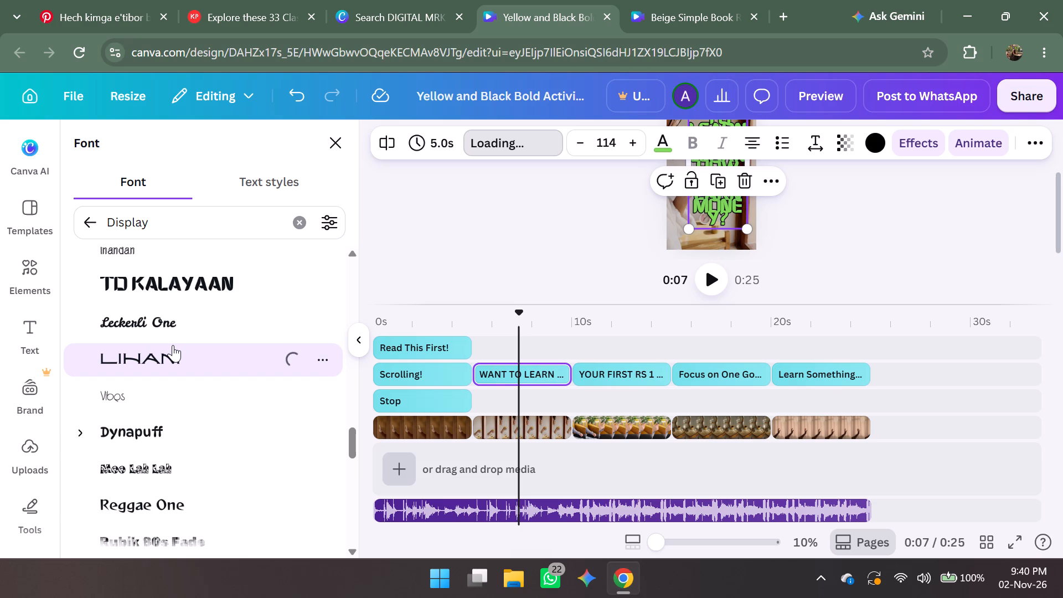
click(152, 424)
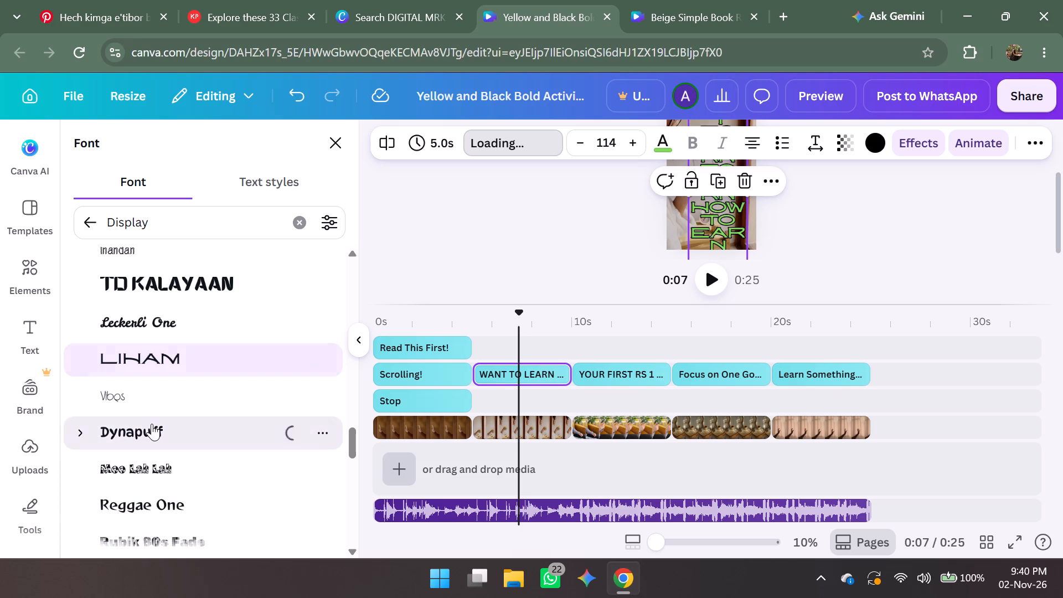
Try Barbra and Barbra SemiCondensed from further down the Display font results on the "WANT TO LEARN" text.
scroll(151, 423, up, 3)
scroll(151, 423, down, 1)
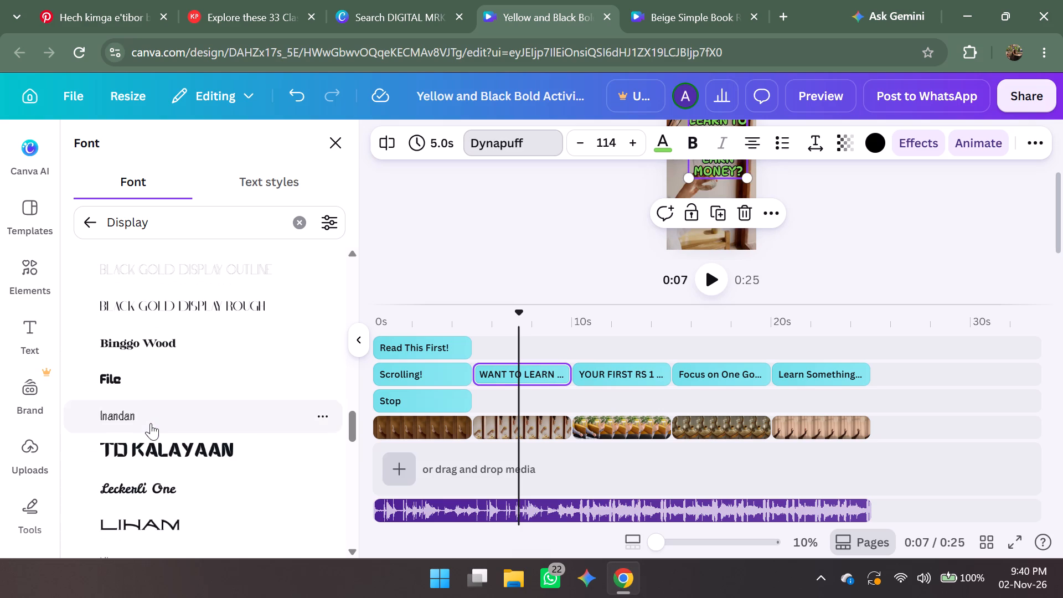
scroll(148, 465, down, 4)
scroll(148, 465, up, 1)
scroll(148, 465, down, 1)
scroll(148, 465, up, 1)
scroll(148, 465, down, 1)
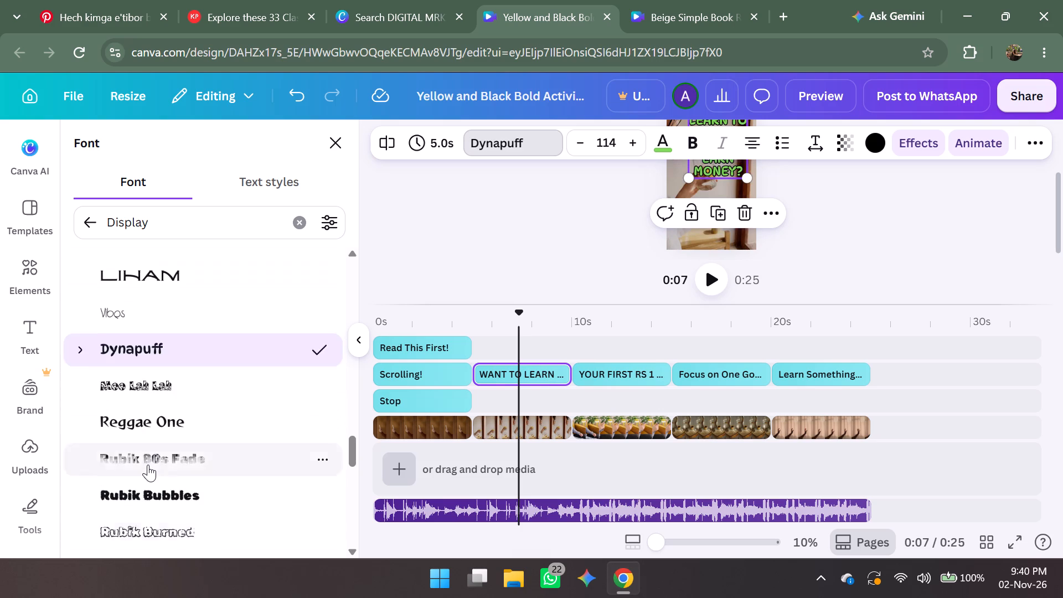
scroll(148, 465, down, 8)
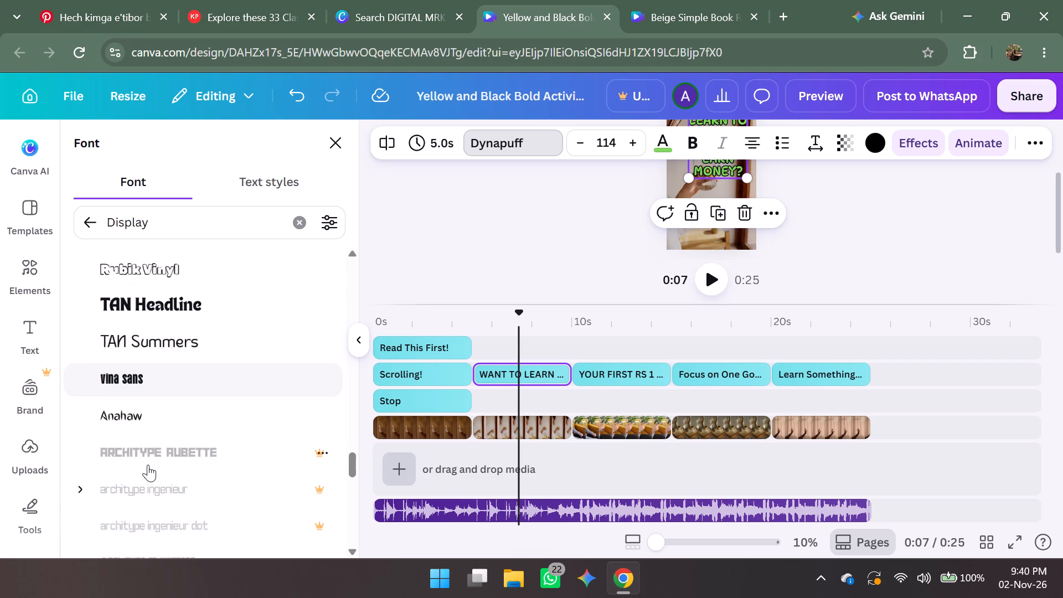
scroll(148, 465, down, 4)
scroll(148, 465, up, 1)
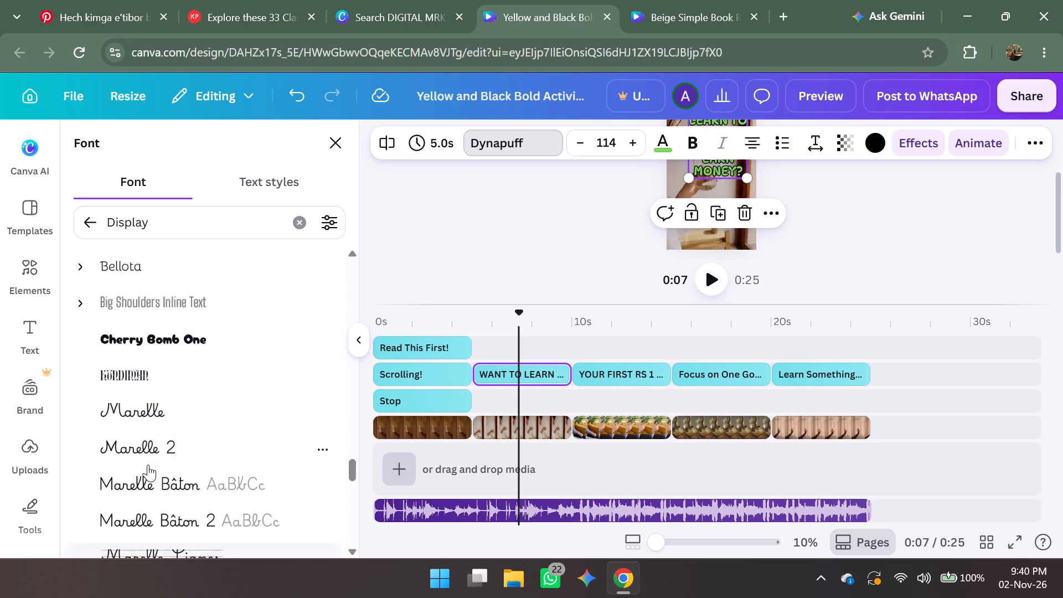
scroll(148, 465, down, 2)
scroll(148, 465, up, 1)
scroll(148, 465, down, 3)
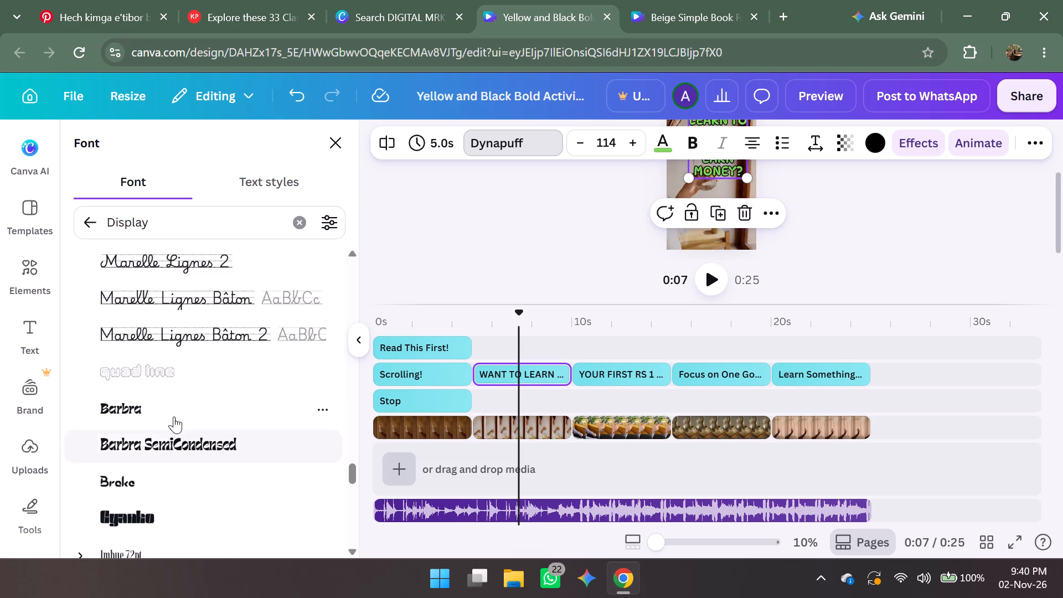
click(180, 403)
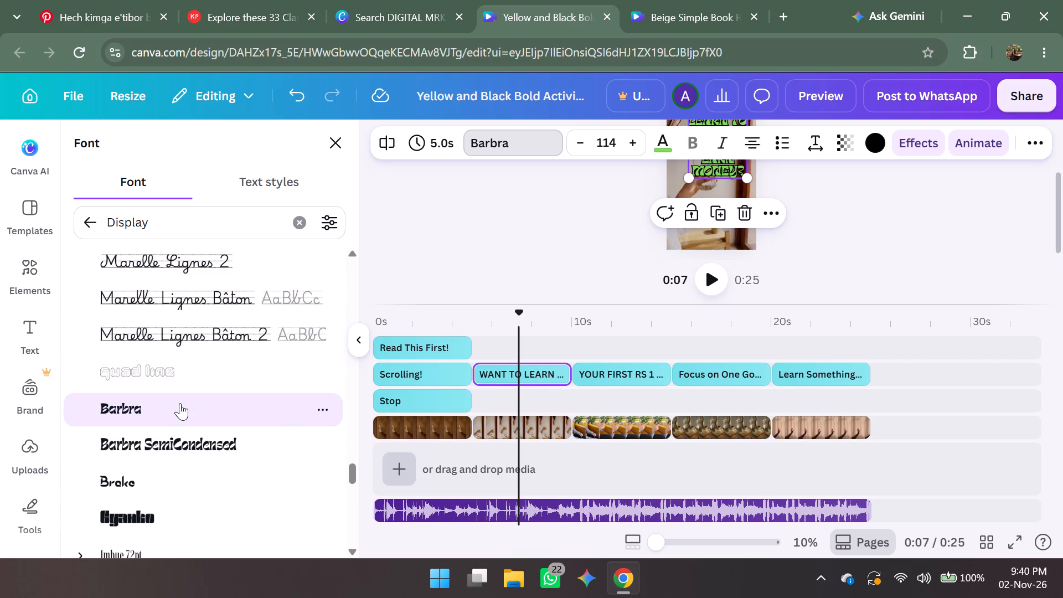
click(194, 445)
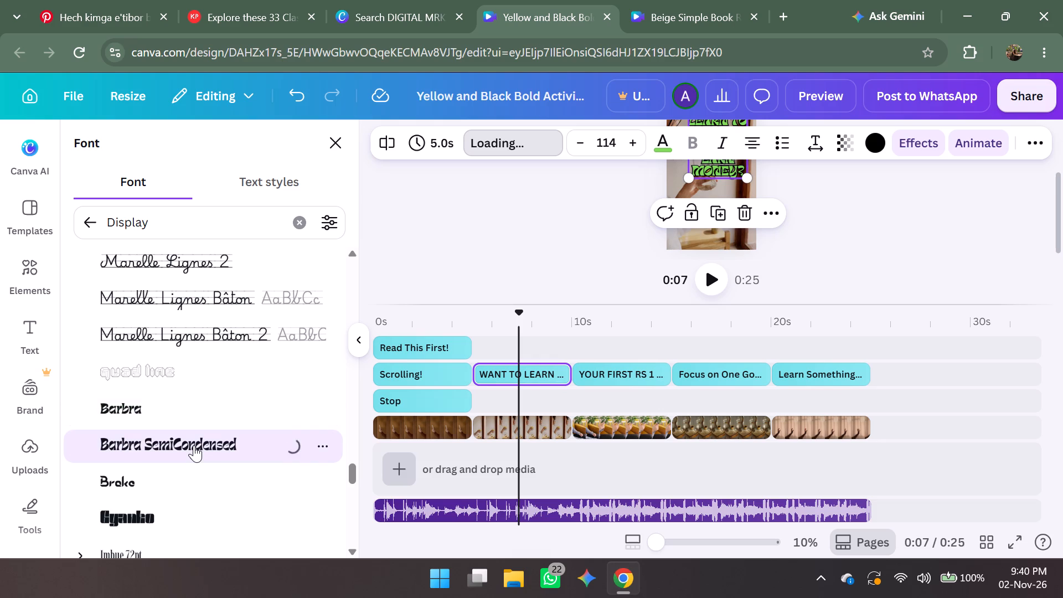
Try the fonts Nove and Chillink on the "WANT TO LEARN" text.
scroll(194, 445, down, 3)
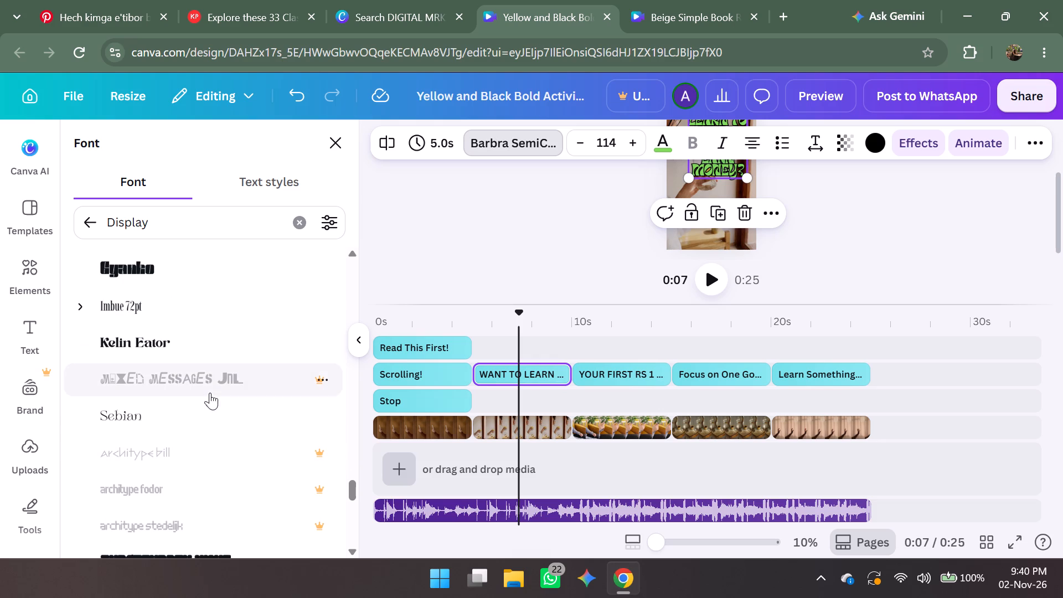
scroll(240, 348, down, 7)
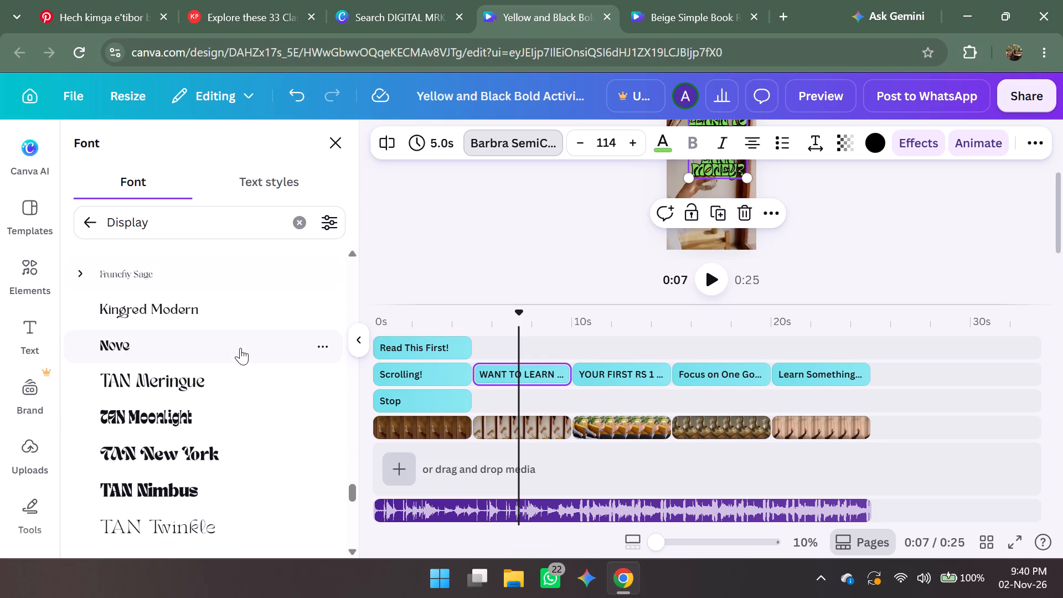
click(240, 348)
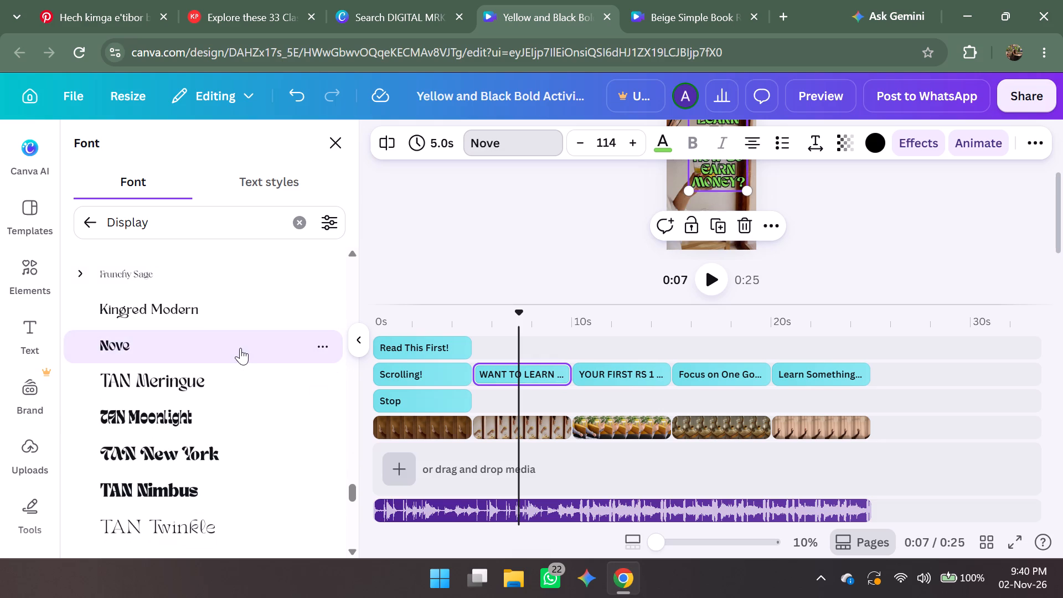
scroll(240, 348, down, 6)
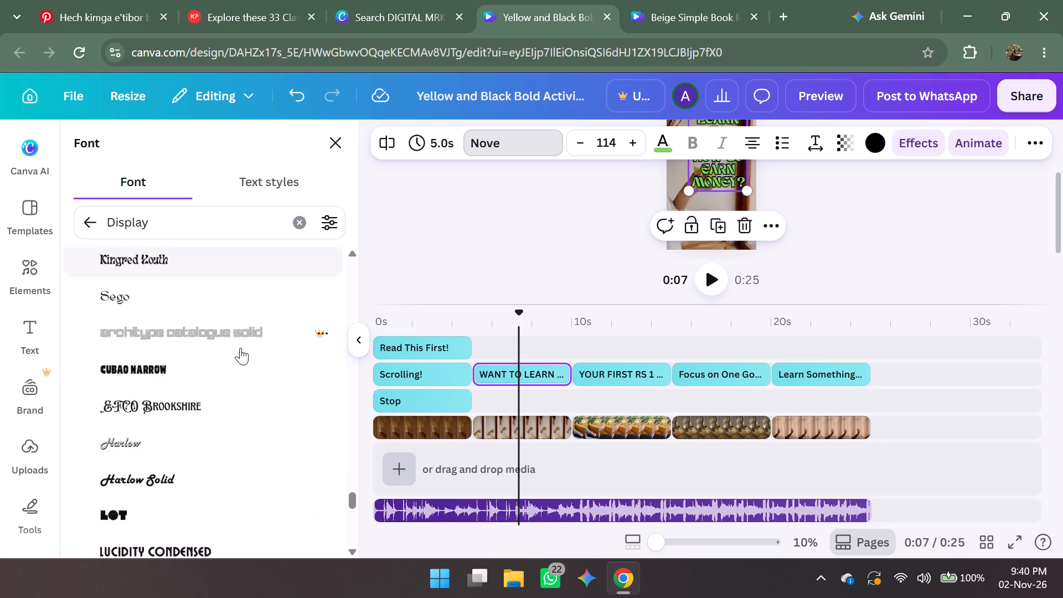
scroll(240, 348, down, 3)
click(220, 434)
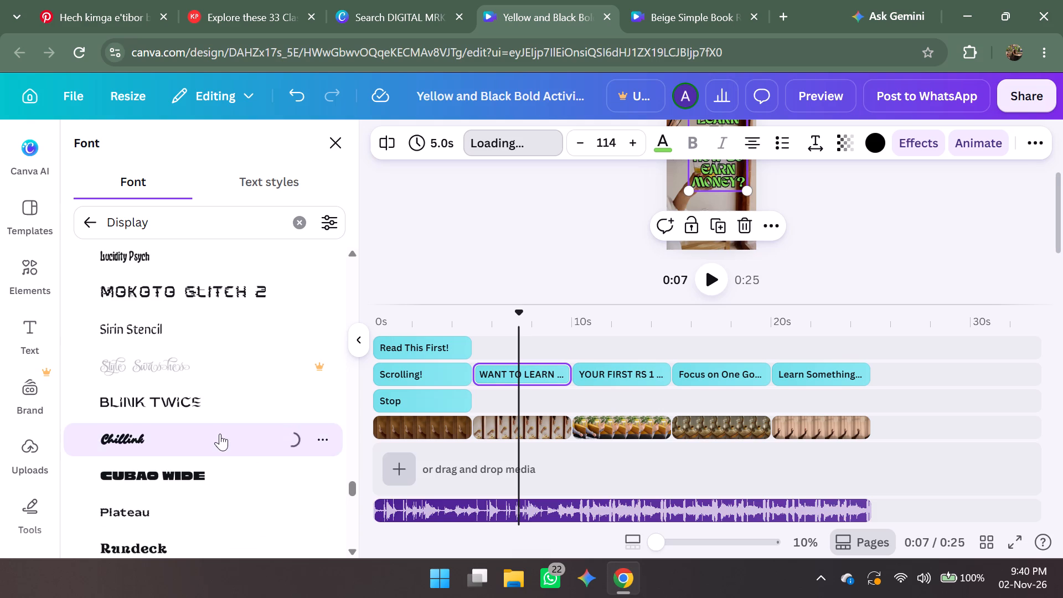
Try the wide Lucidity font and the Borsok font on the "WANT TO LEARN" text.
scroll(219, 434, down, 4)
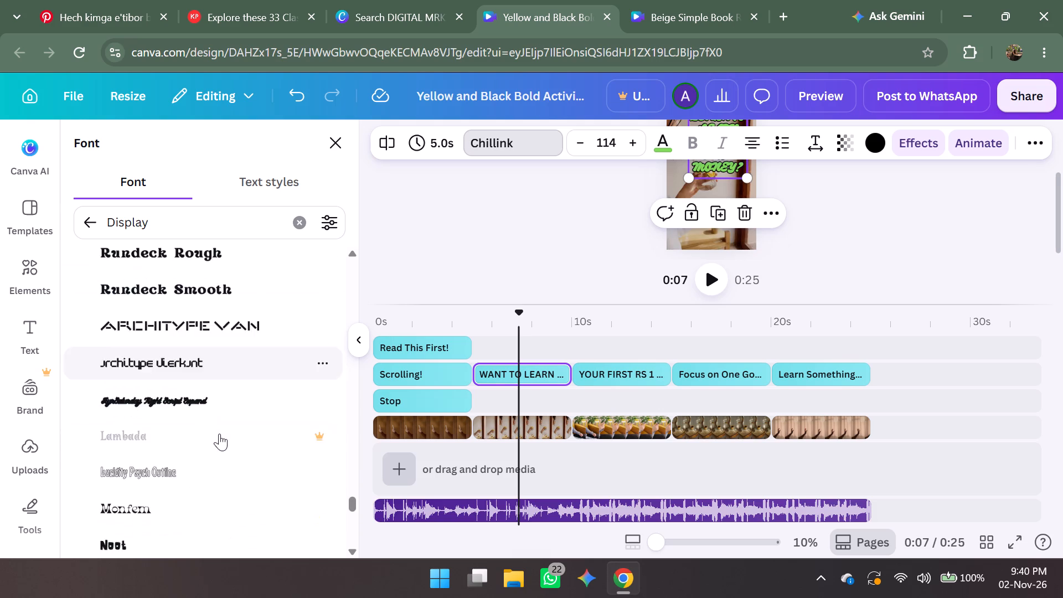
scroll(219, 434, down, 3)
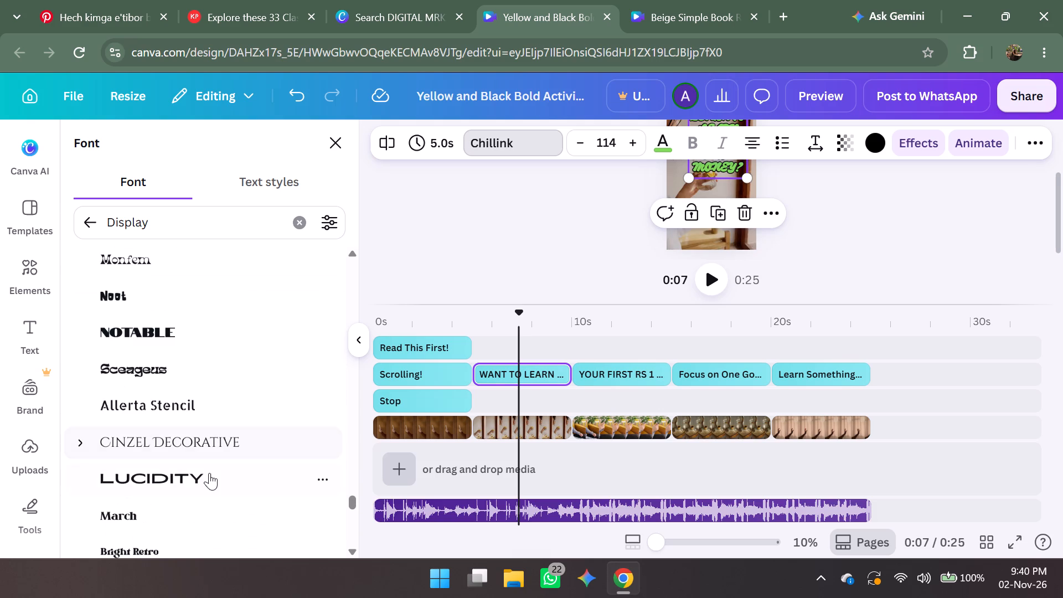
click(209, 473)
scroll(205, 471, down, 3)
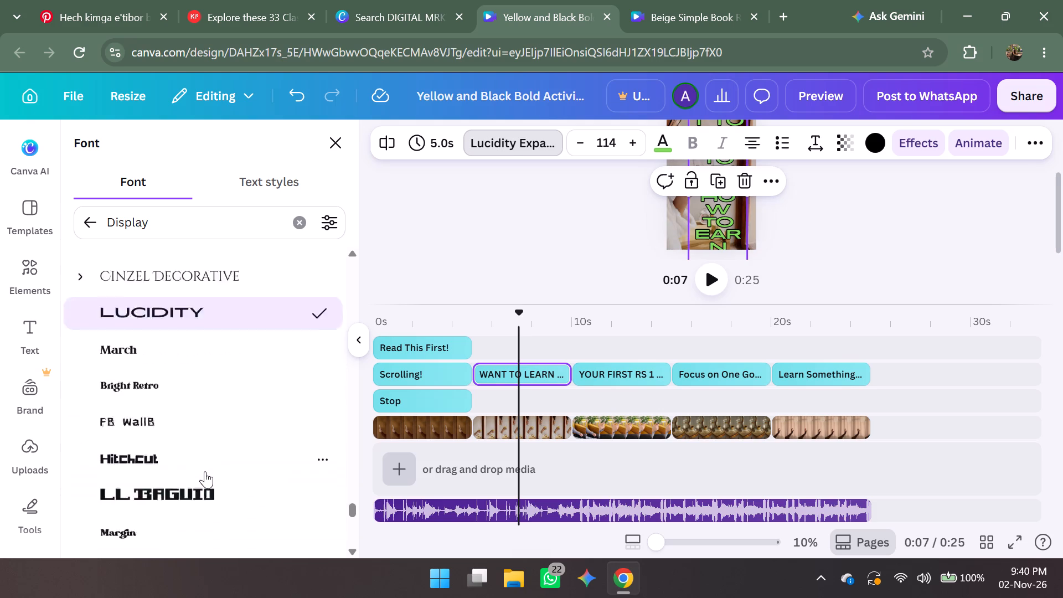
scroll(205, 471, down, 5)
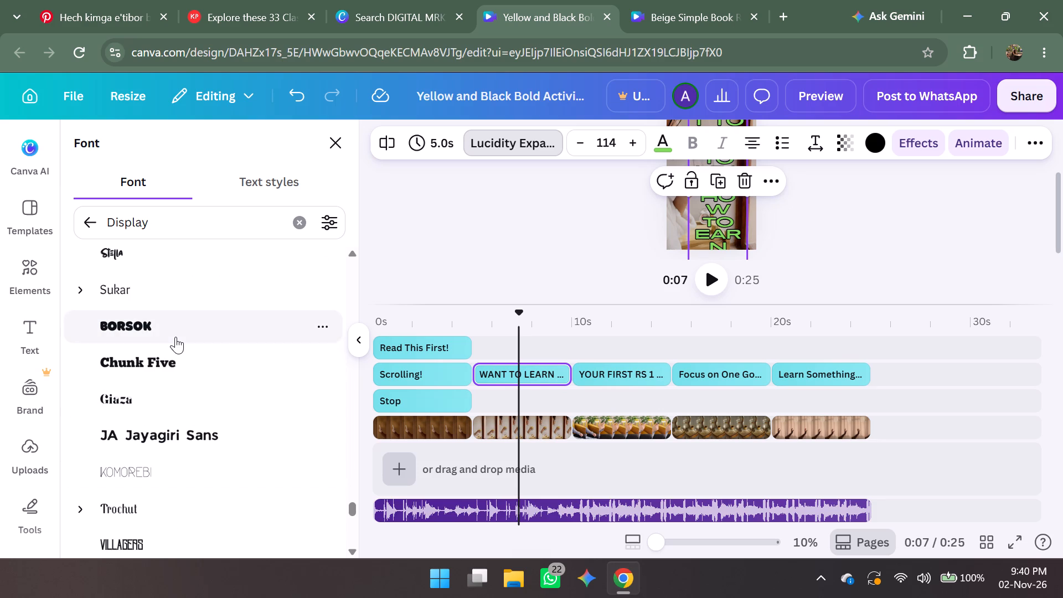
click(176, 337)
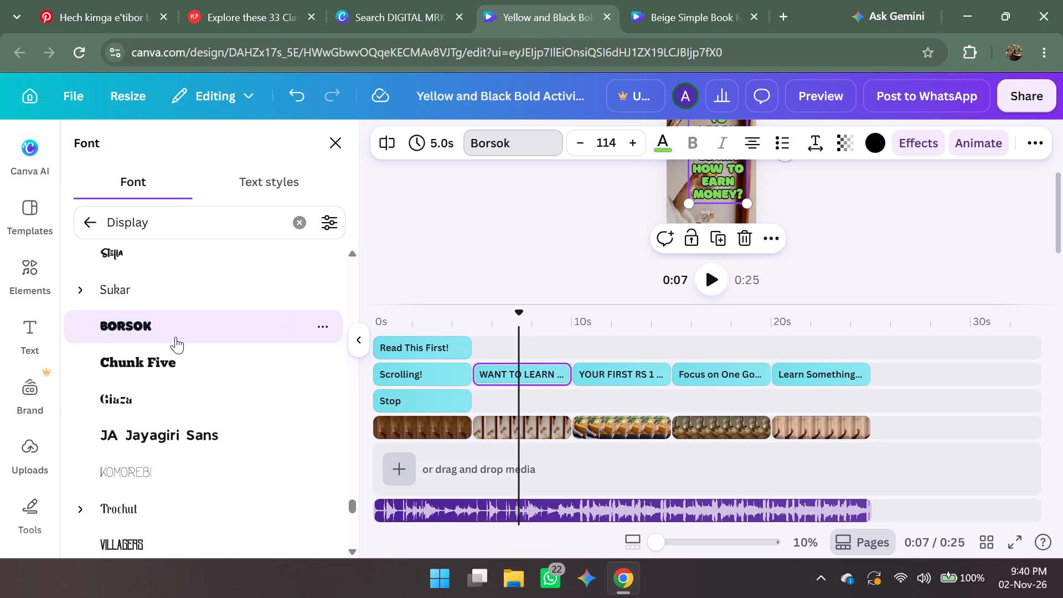
Set the font of the "WANT TO LEARN" text to Stella.
click(221, 255)
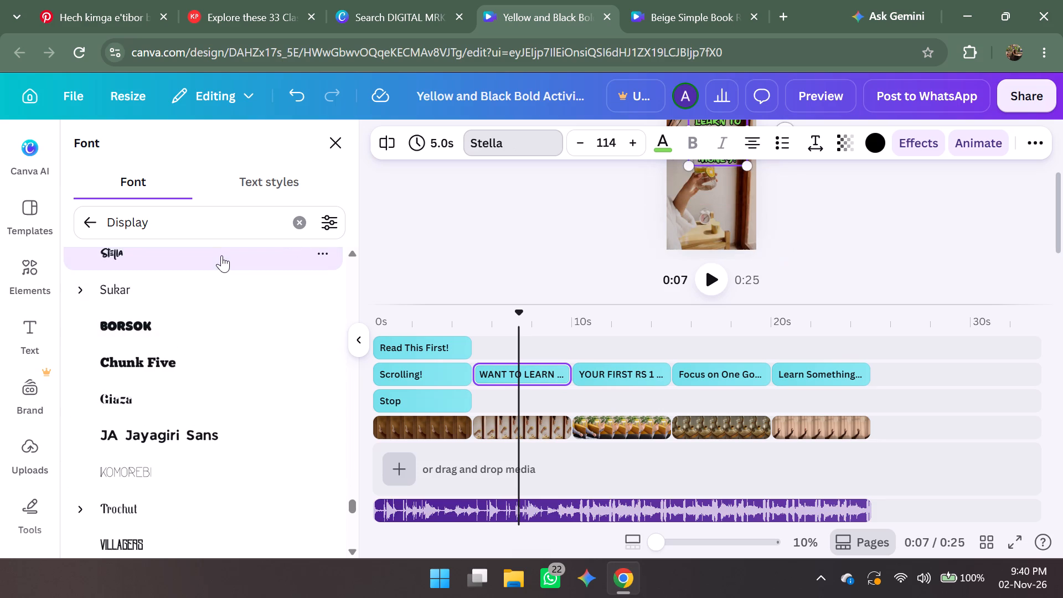
scroll(751, 198, up, 2)
scroll(751, 198, down, 4)
Compare the lettering of the "YOUR FIRST RS 1" text with that of the "WANT TO LEARN" text.
click(633, 368)
scroll(839, 202, up, 2)
scroll(839, 202, down, 1)
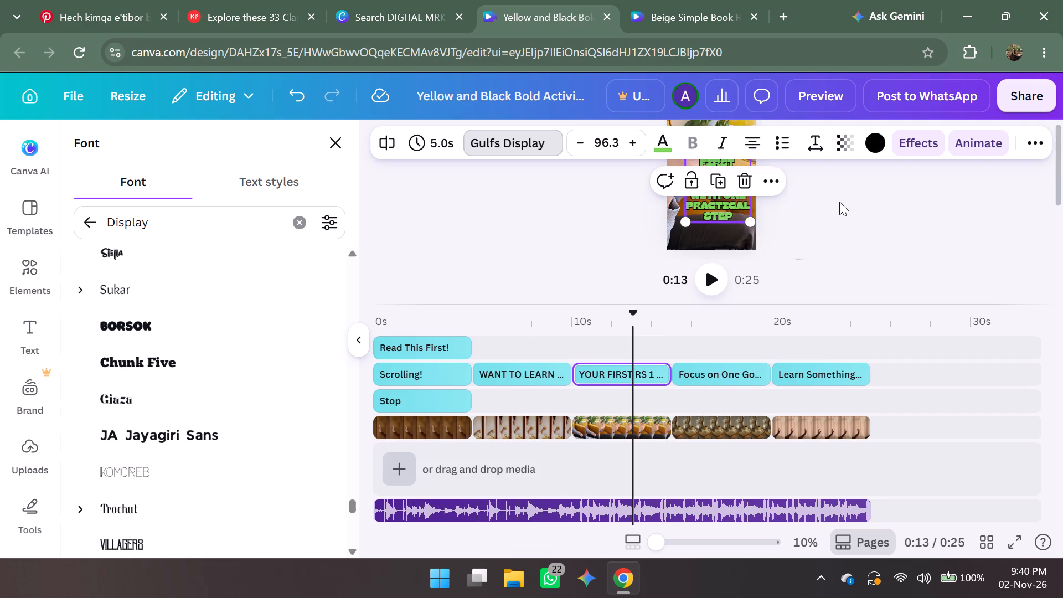
click(524, 372)
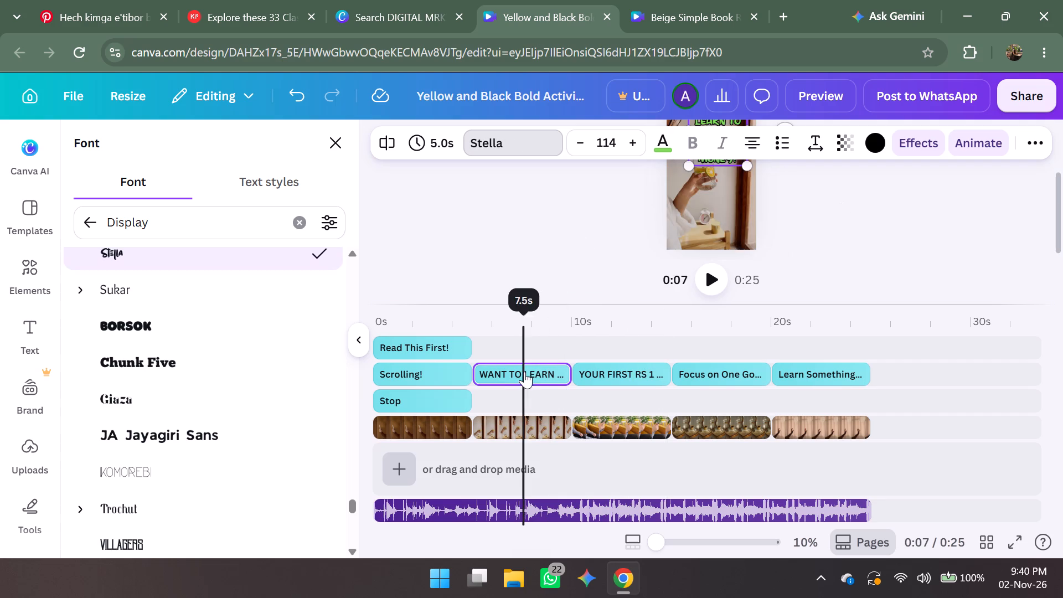
Set the font of the "WANT TO LEARN" text to Gulfs Display and check the lettering on the page.
scroll(109, 362, up, 3)
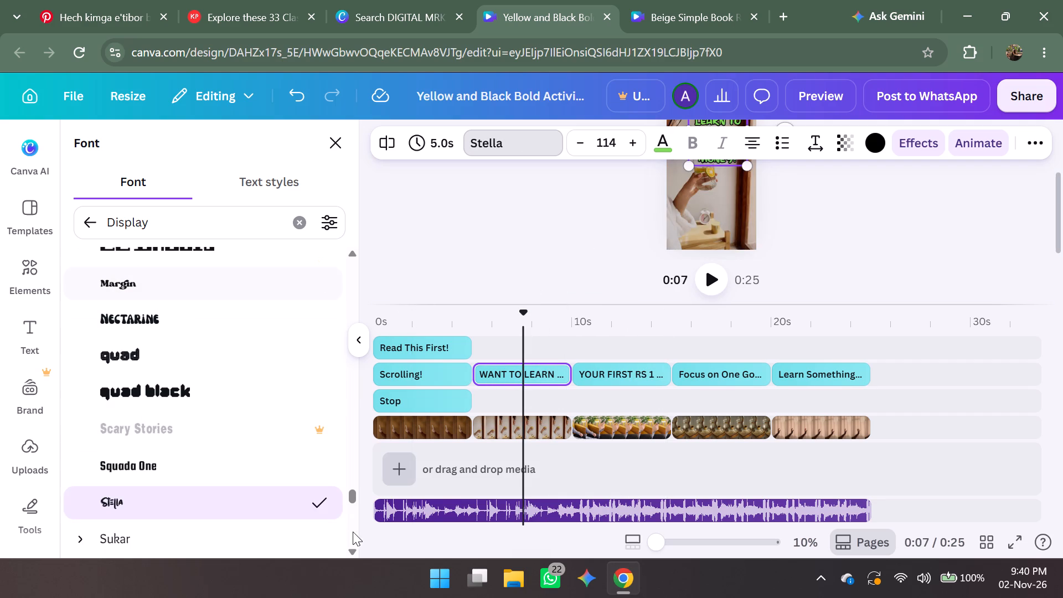
drag(346, 493, 369, 250)
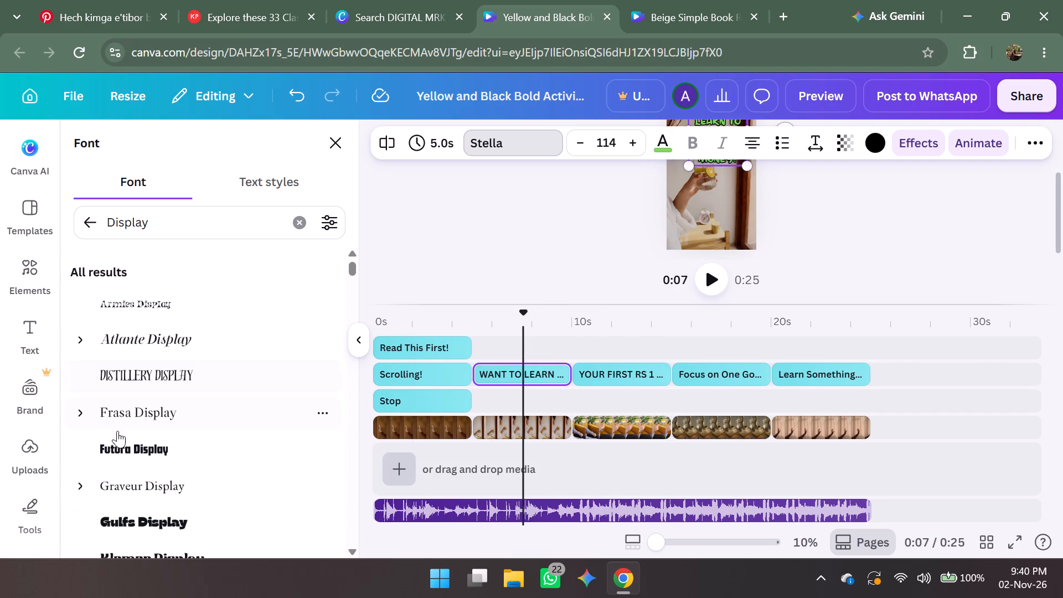
click(170, 511)
click(883, 246)
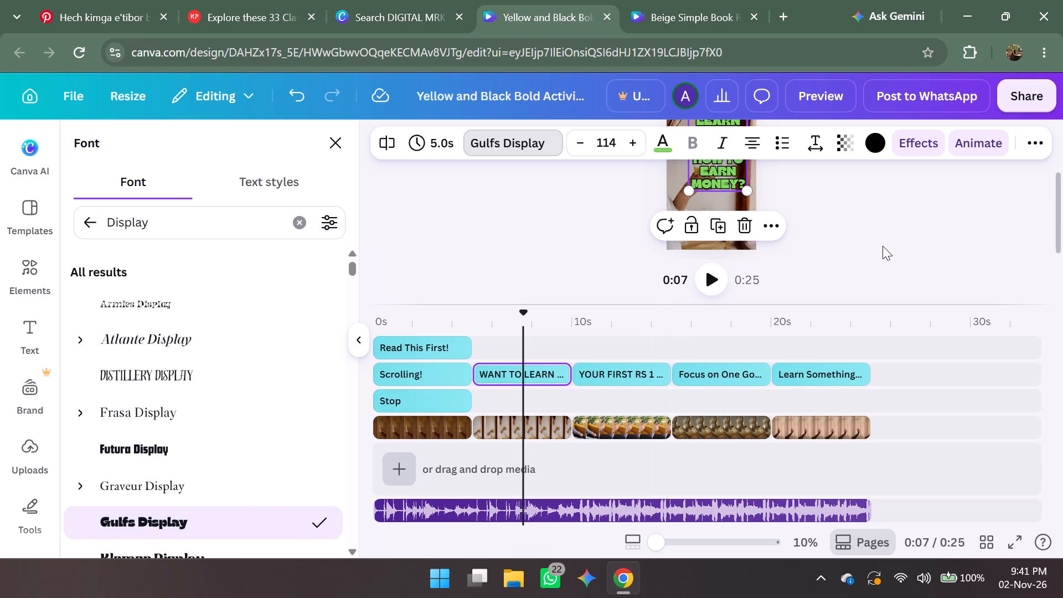
scroll(883, 246, up, 2)
scroll(883, 246, down, 2)
scroll(883, 246, up, 1)
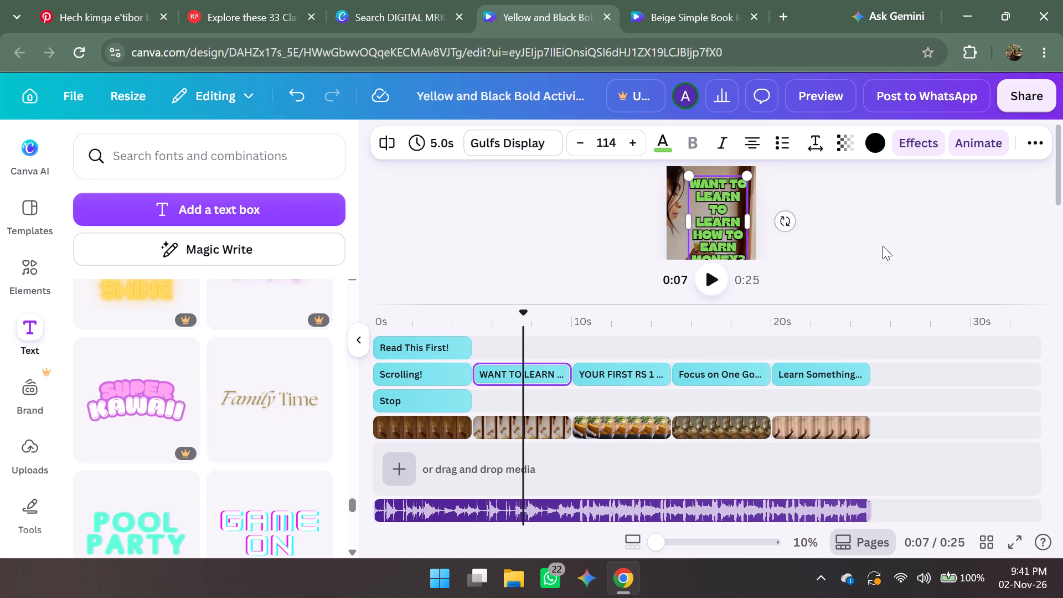
scroll(883, 246, down, 2)
scroll(883, 246, up, 1)
click(883, 246)
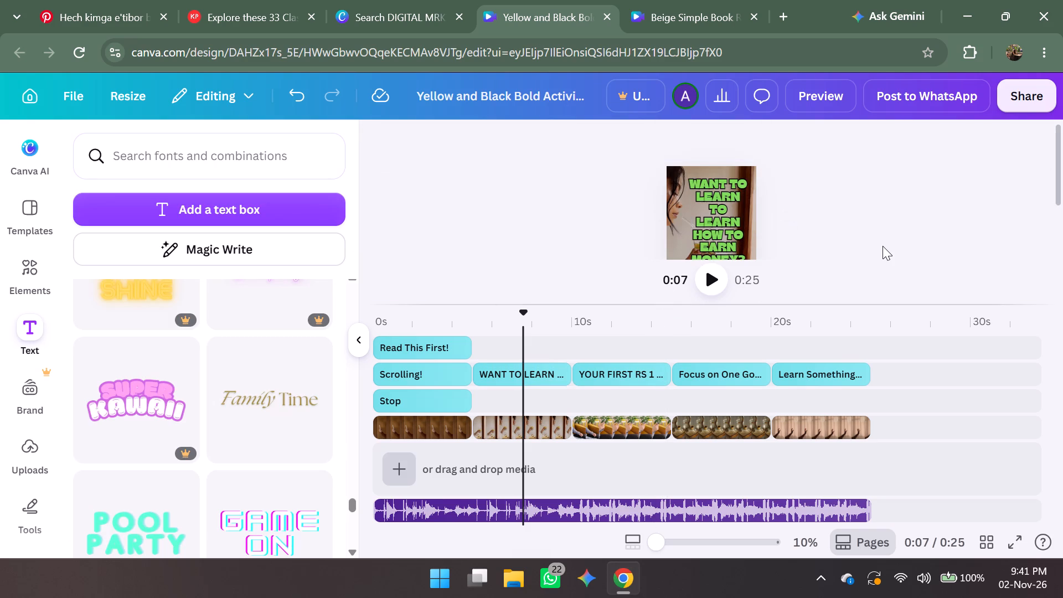
Review the background clips along the timeline, from the "WANT TO LEARN" scene through the last scene.
click(508, 434)
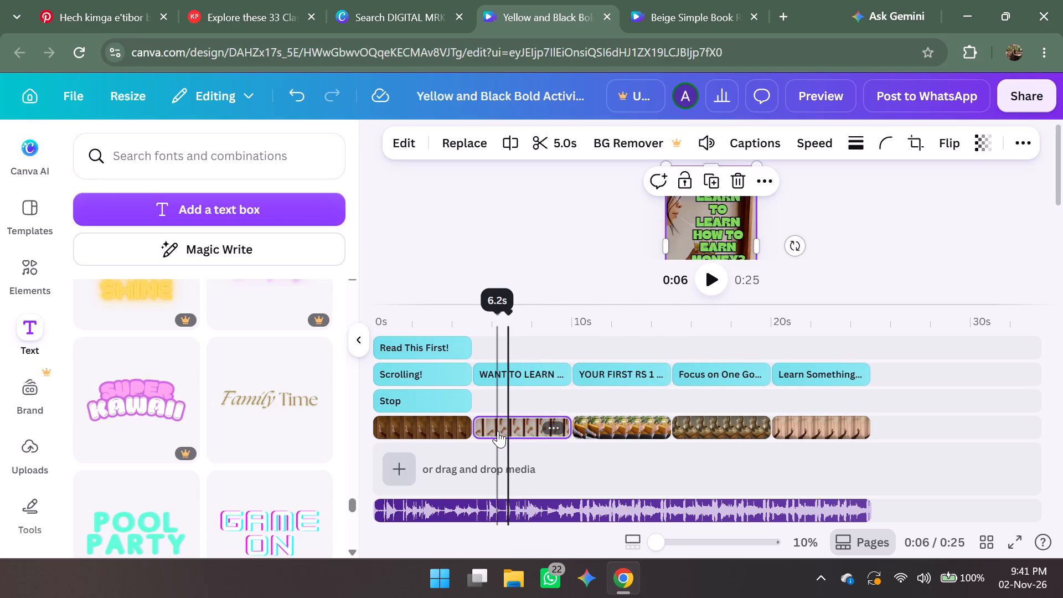
click(549, 427)
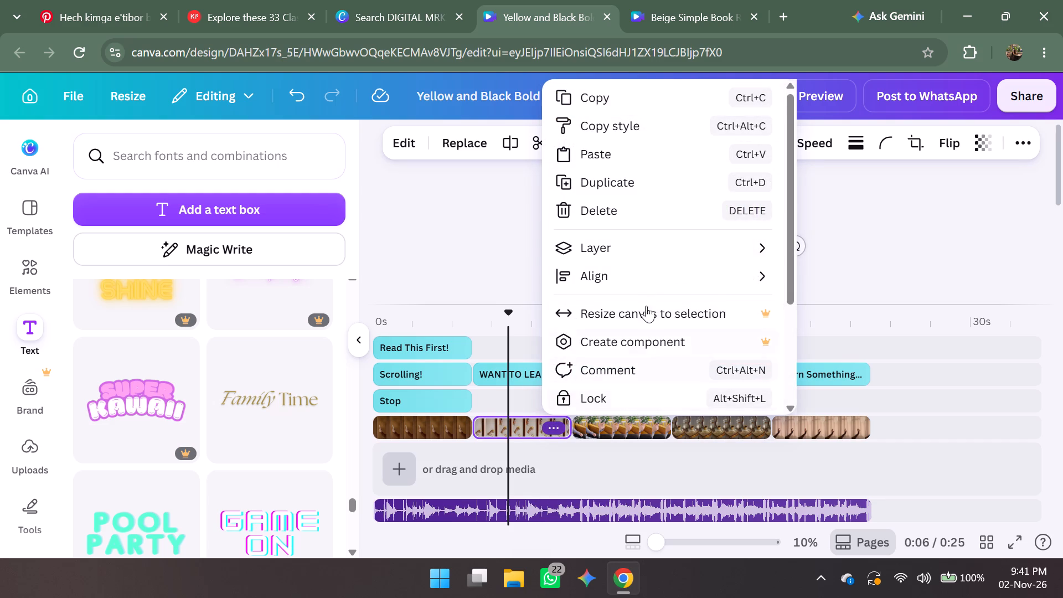
scroll(653, 287, down, 4)
scroll(653, 287, up, 2)
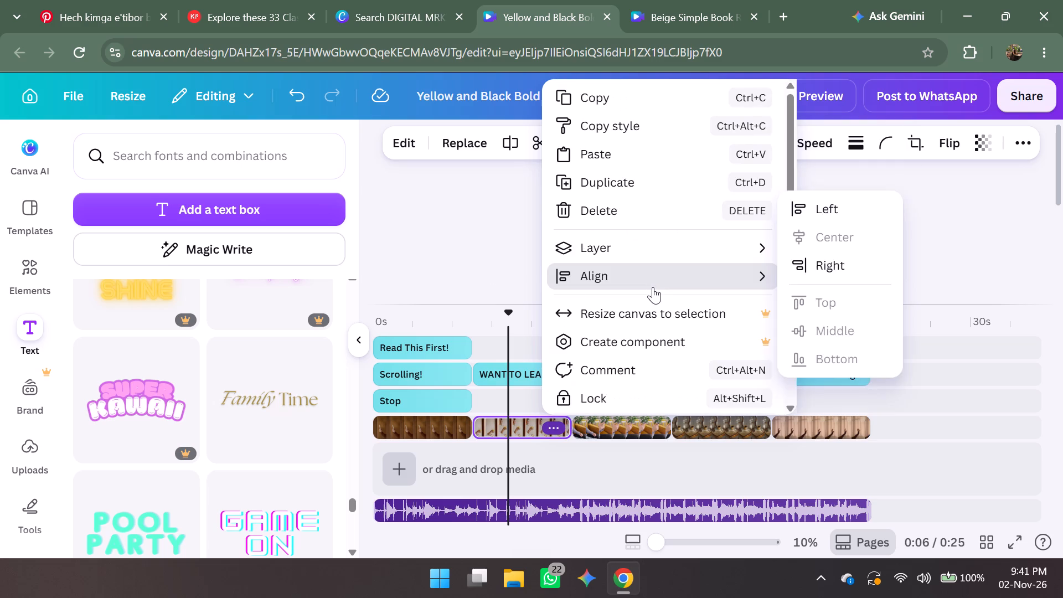
click(445, 247)
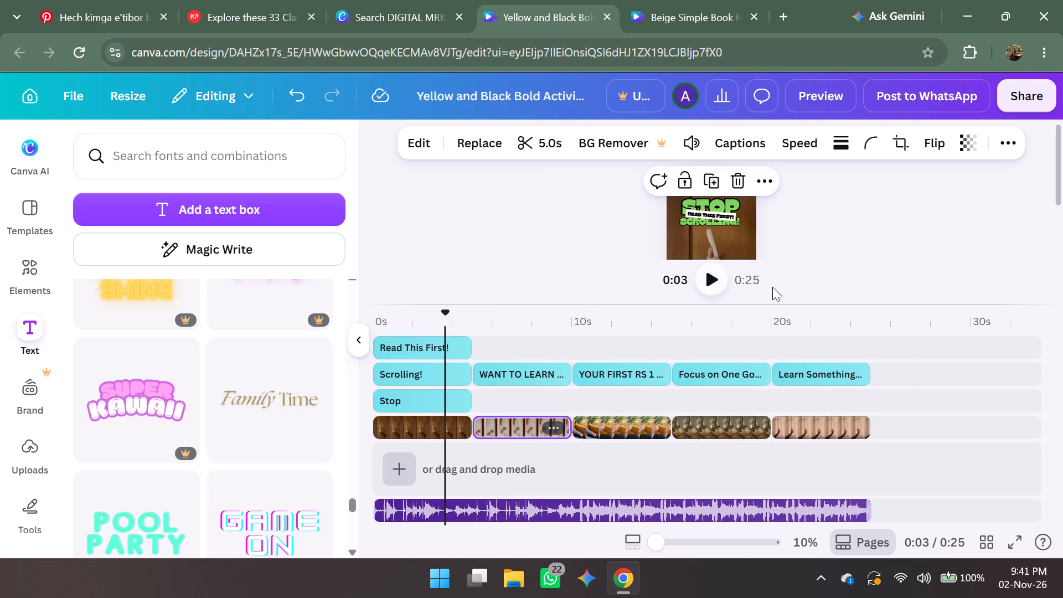
click(358, 347)
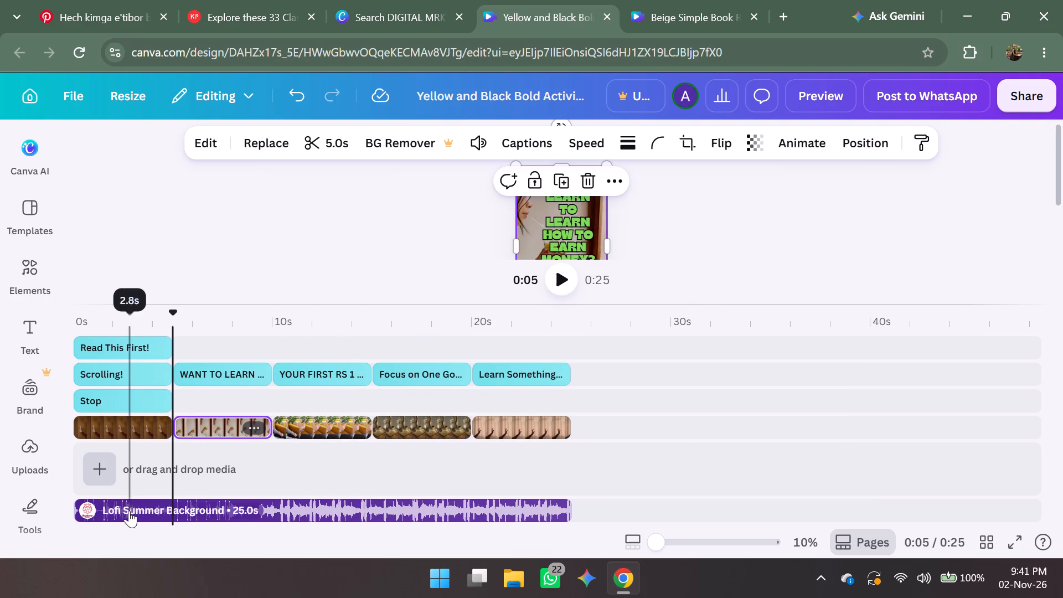
click(316, 426)
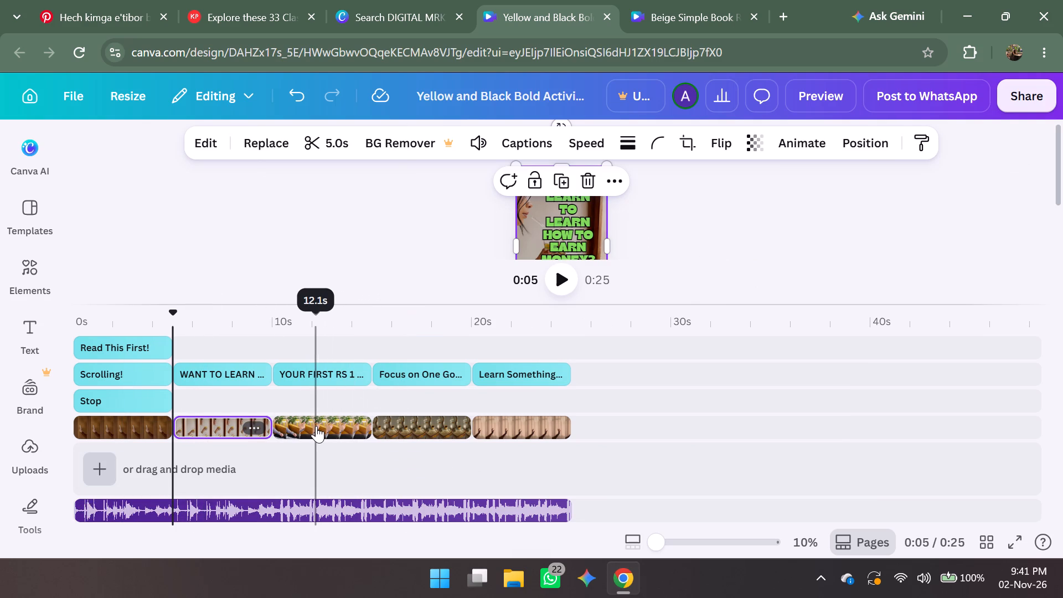
click(426, 422)
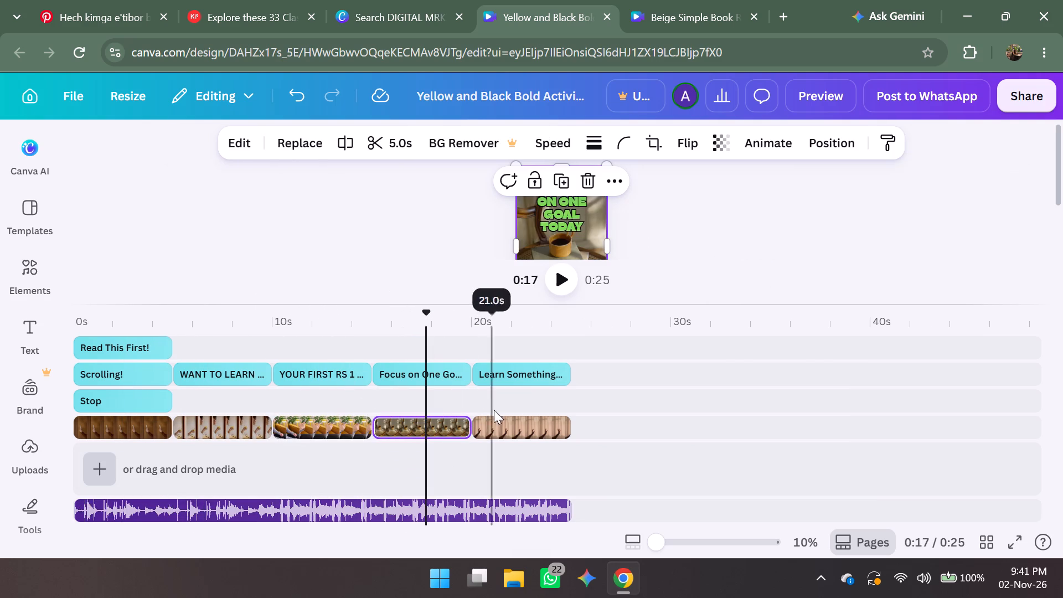
click(532, 415)
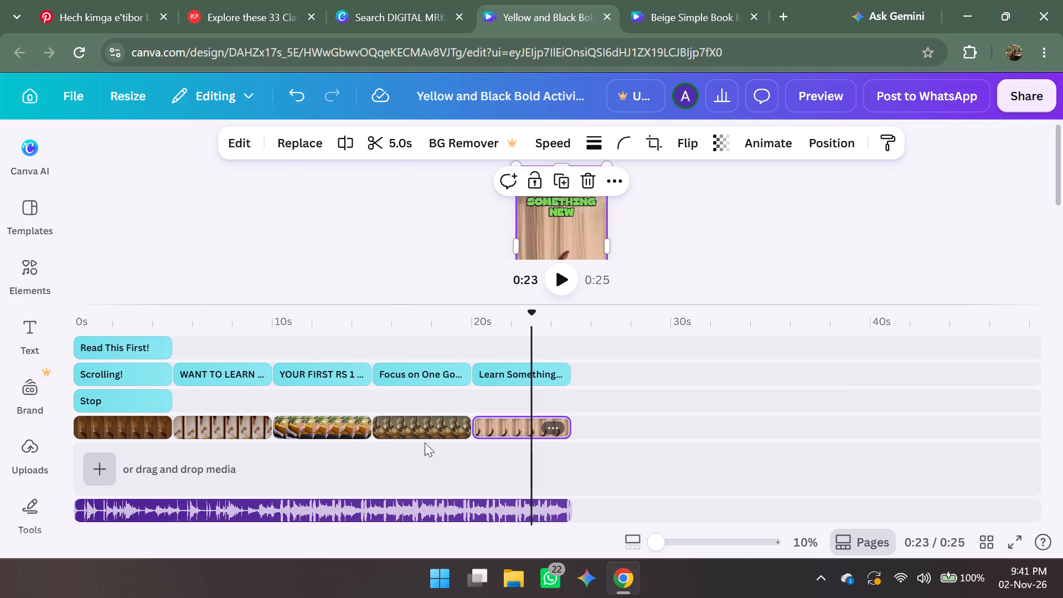
click(250, 422)
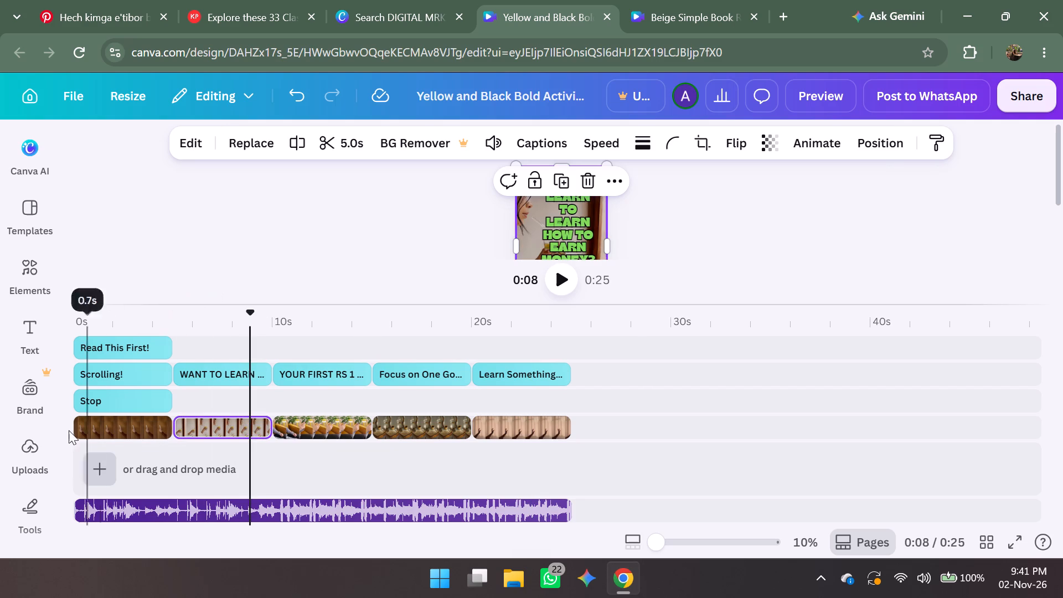
Search the elements library for "LAPTOP VIDEO" and show all results of the Videos category.
click(44, 280)
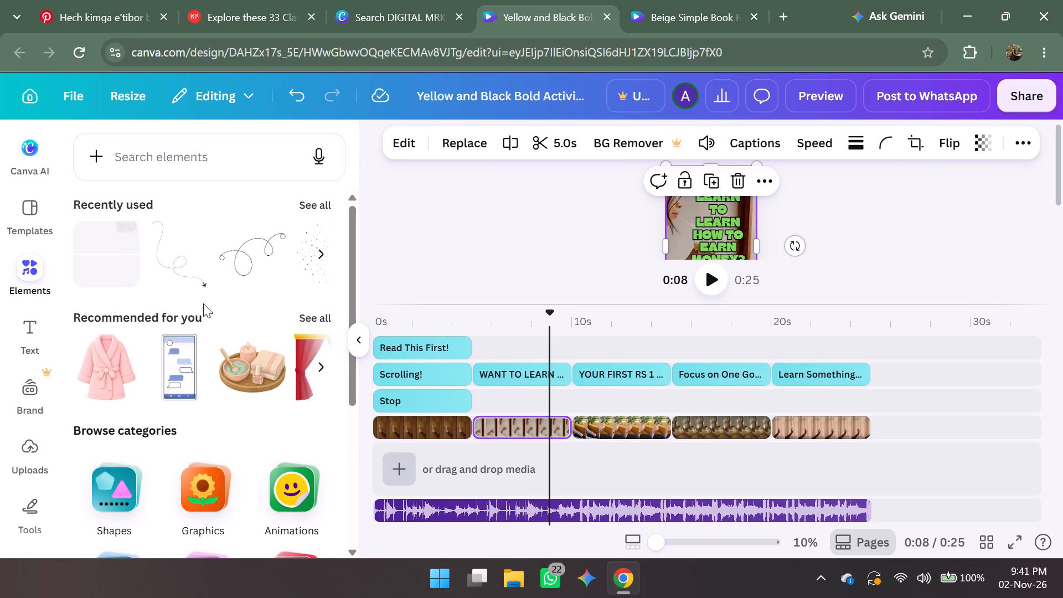
click(224, 161)
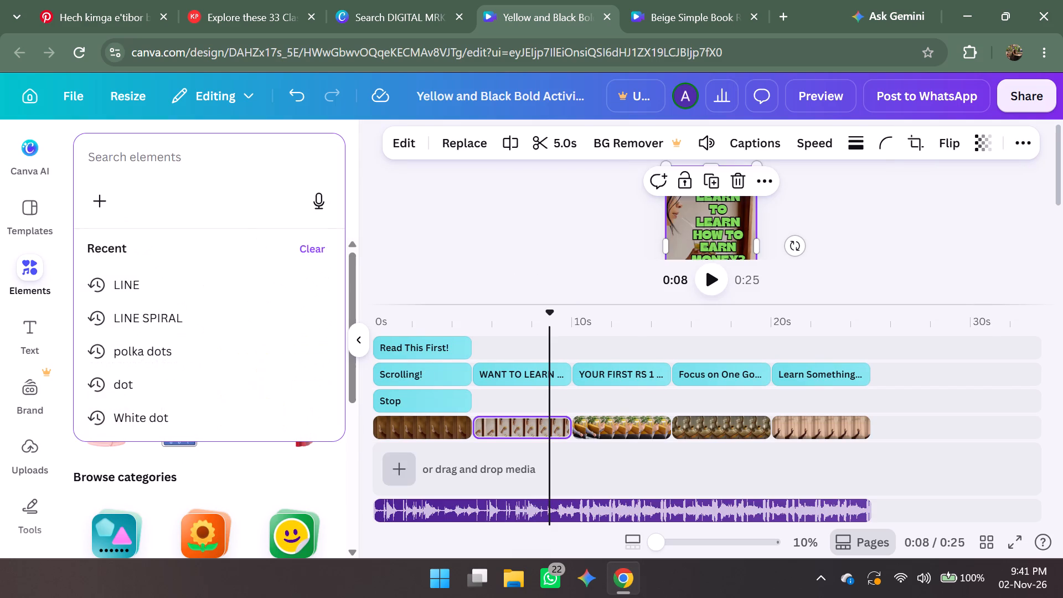
text(LAPTOP VIDEO)
key(Return)
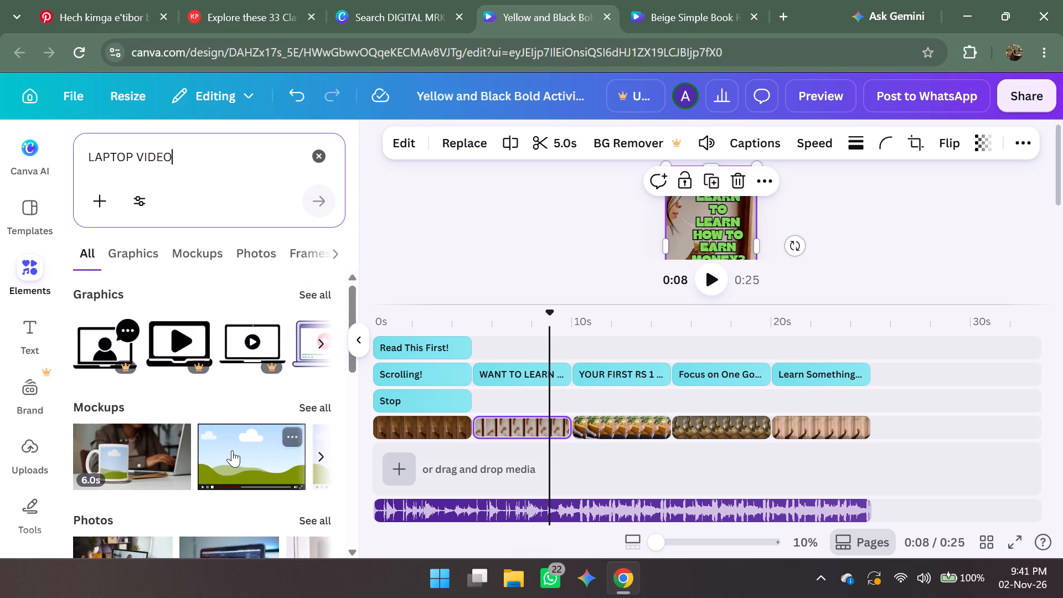
scroll(232, 450, down, 2)
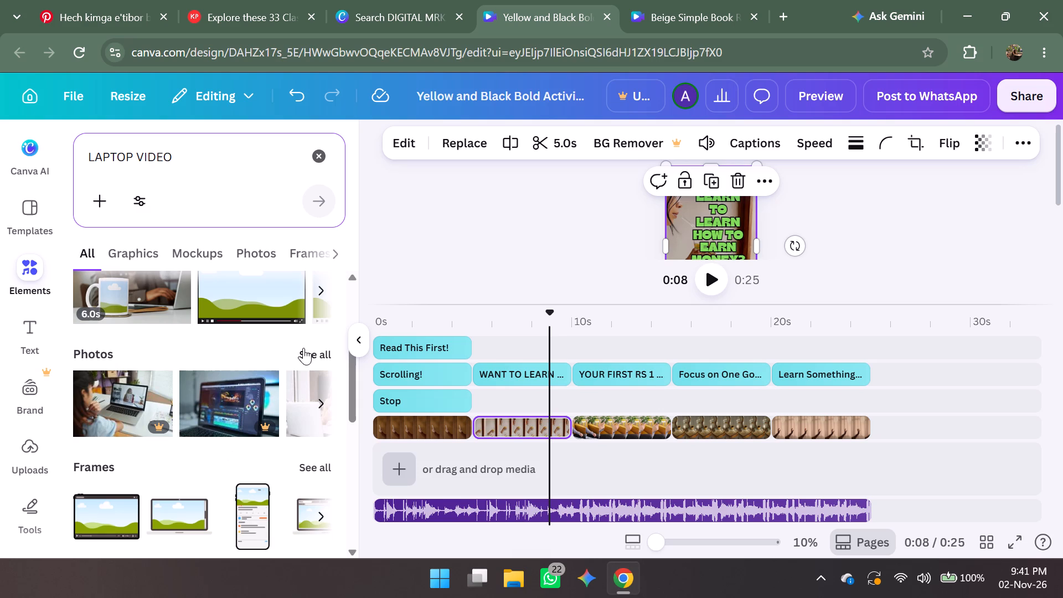
scroll(210, 360, down, 3)
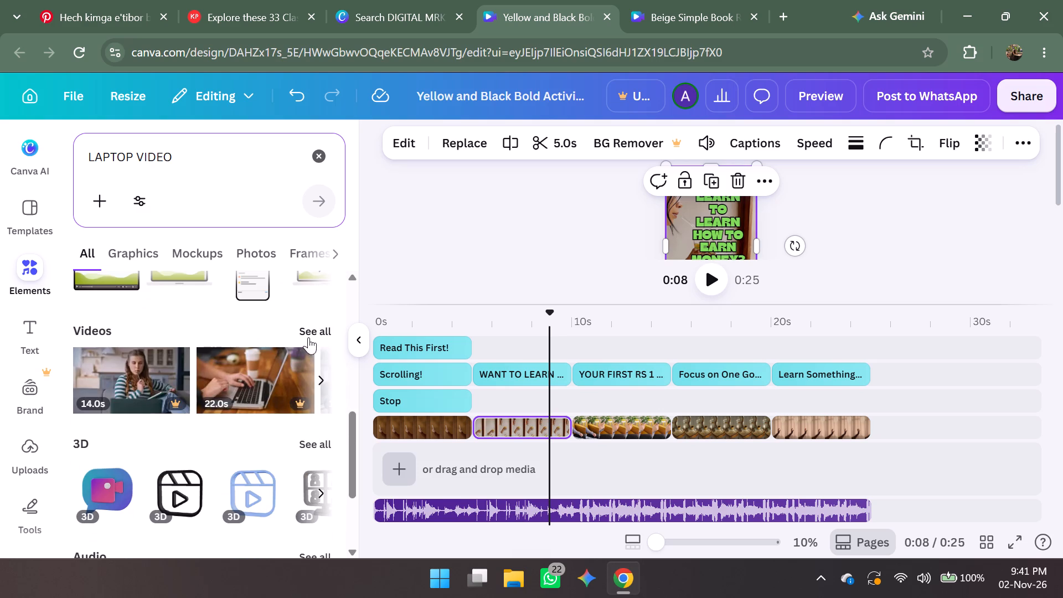
click(319, 329)
Browse the laptop videos and add the free vertical 17.0 s clip of a laptop on a wooden table to the design.
scroll(319, 329, down, 1)
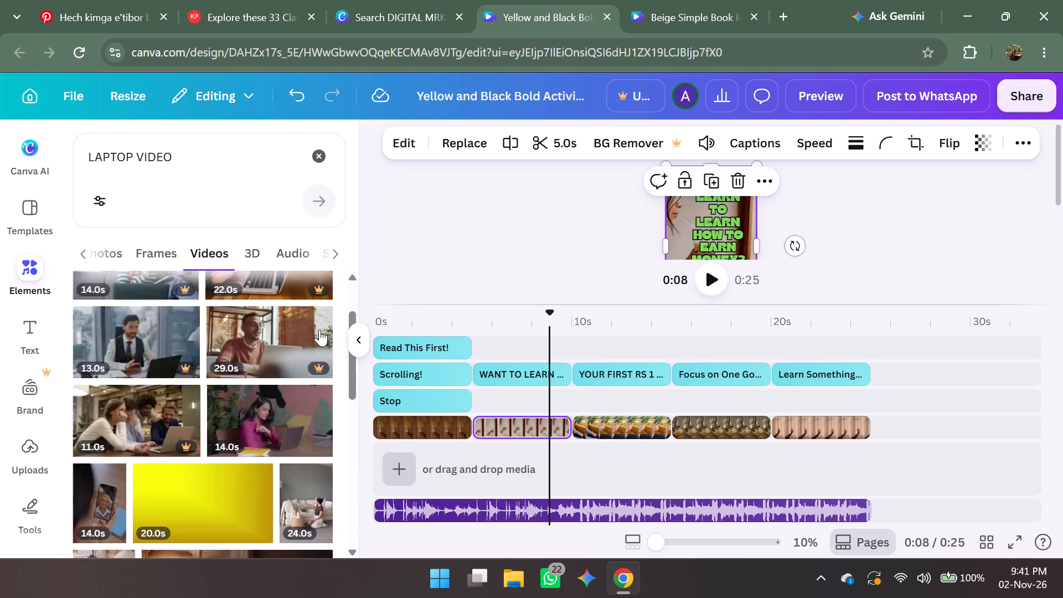
scroll(319, 329, down, 3)
scroll(319, 329, up, 1)
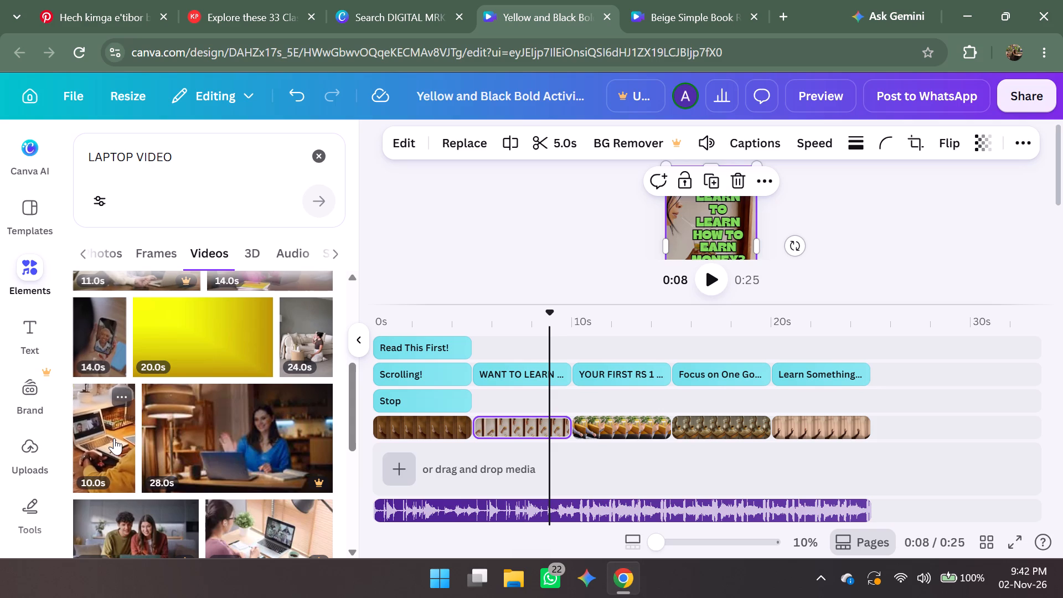
scroll(114, 438, down, 4)
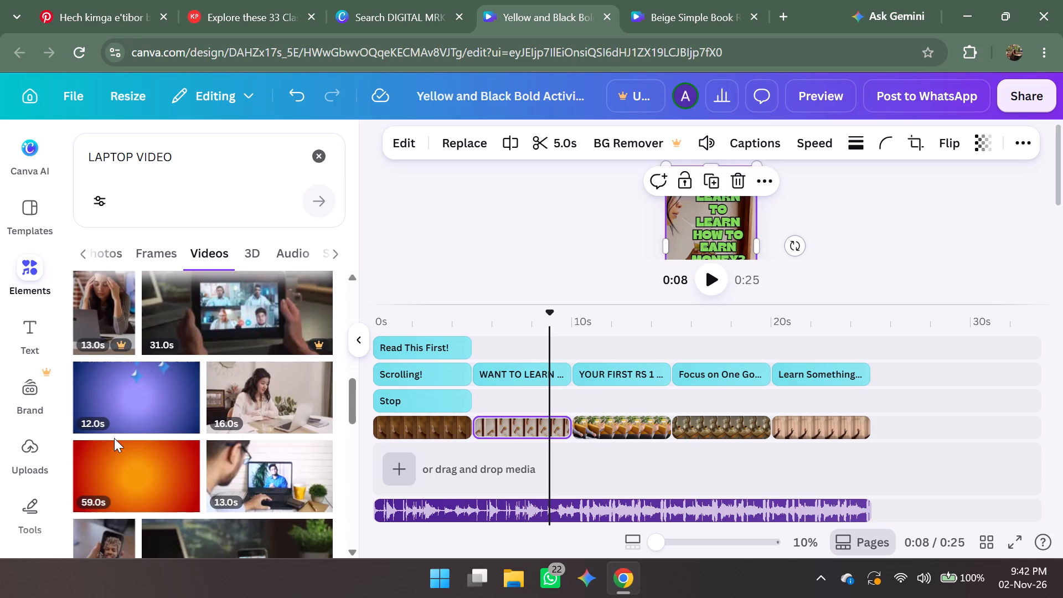
scroll(185, 437, down, 2)
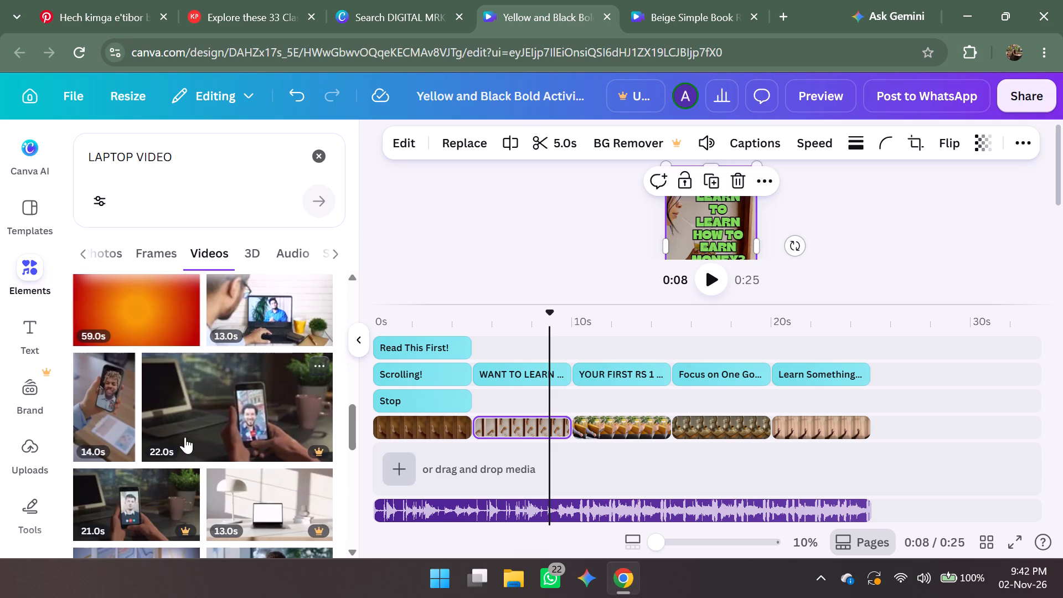
scroll(185, 437, down, 2)
scroll(244, 348, down, 2)
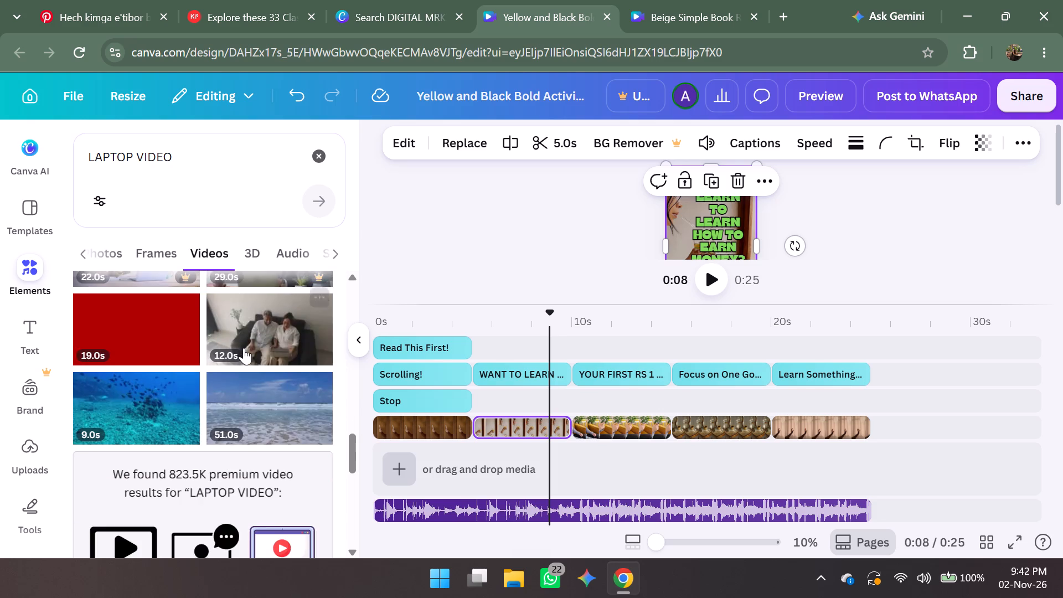
scroll(244, 348, down, 6)
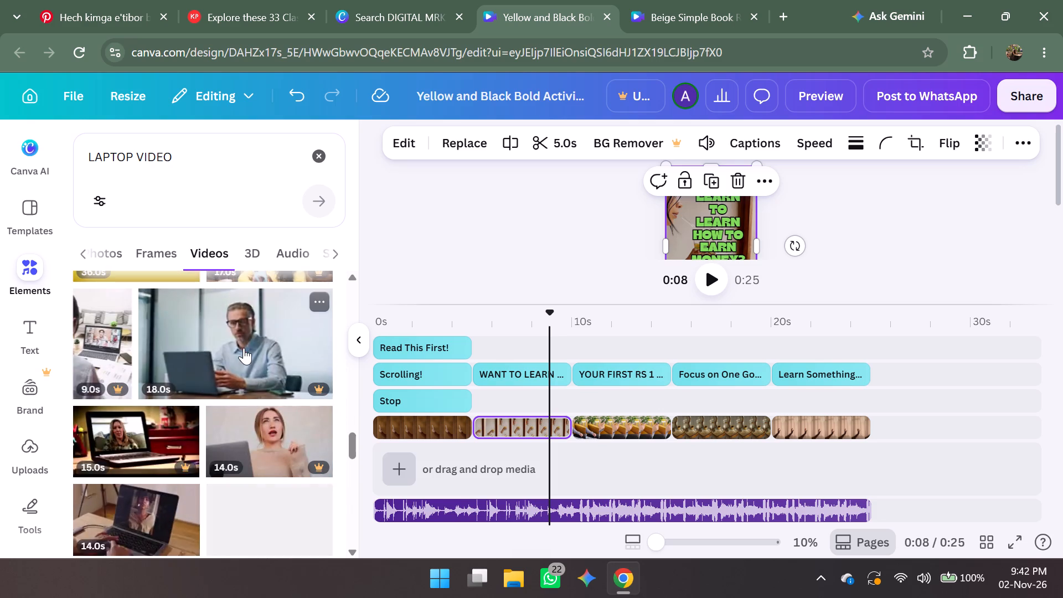
scroll(244, 348, down, 1)
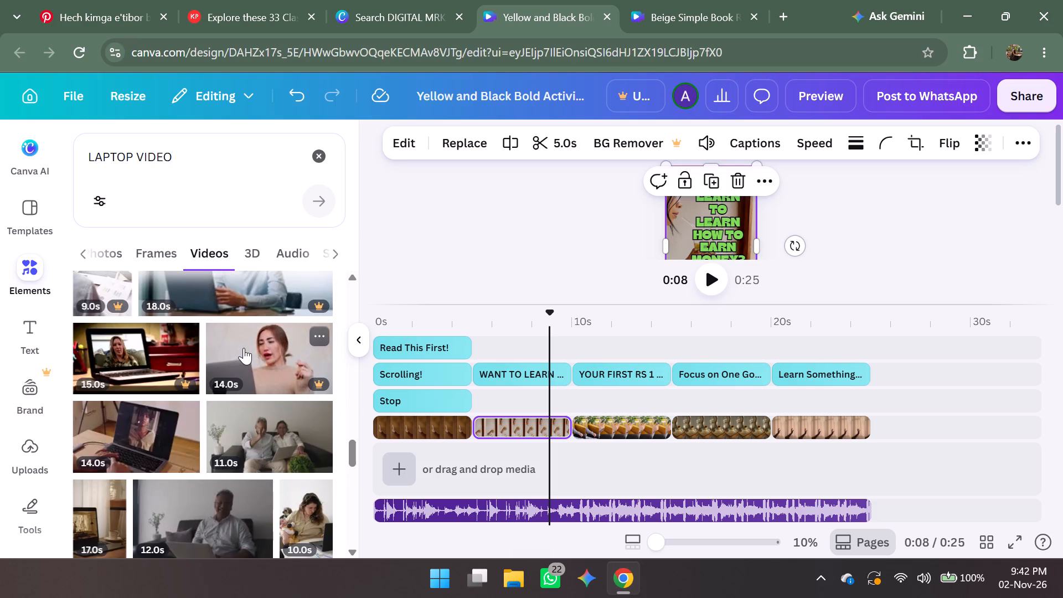
scroll(244, 348, down, 2)
scroll(244, 348, up, 1)
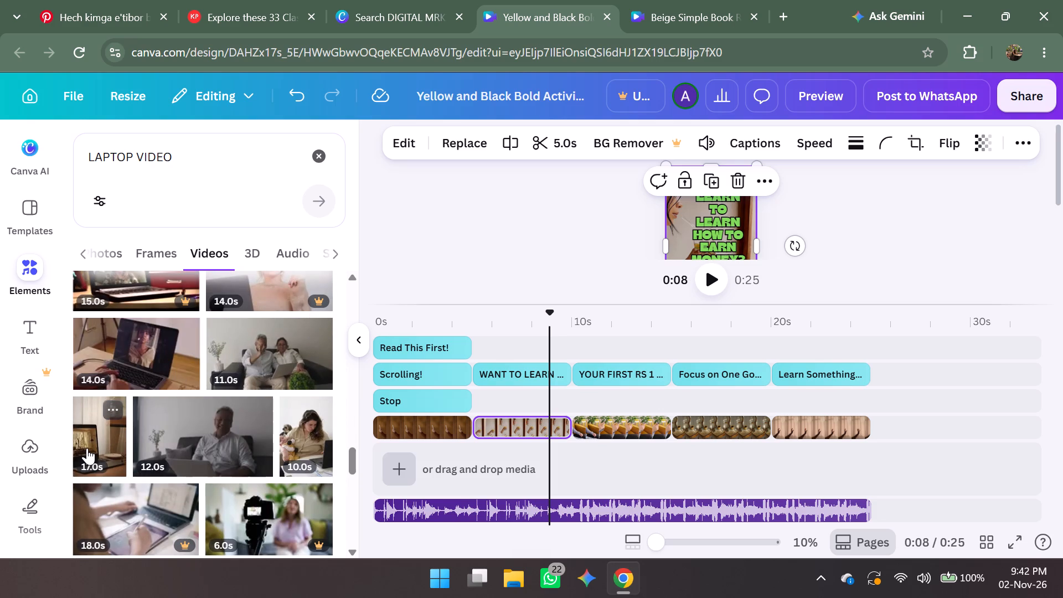
click(87, 448)
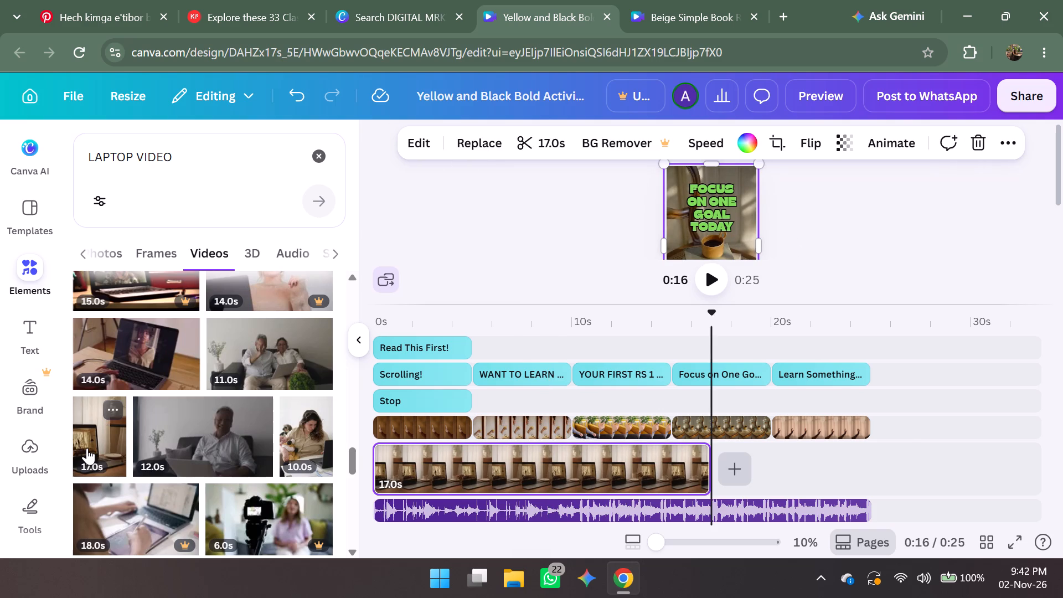
Move the added laptop clip out of the main track onto its own layer track below the background clips, starting at 0 s.
drag(478, 468, 447, 470)
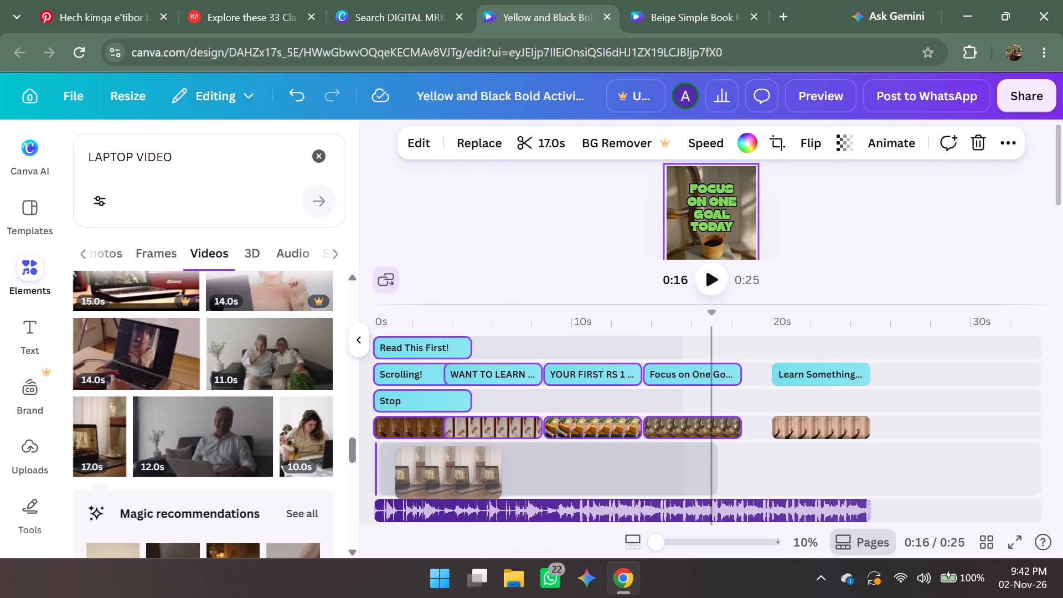
drag(447, 470, 477, 427)
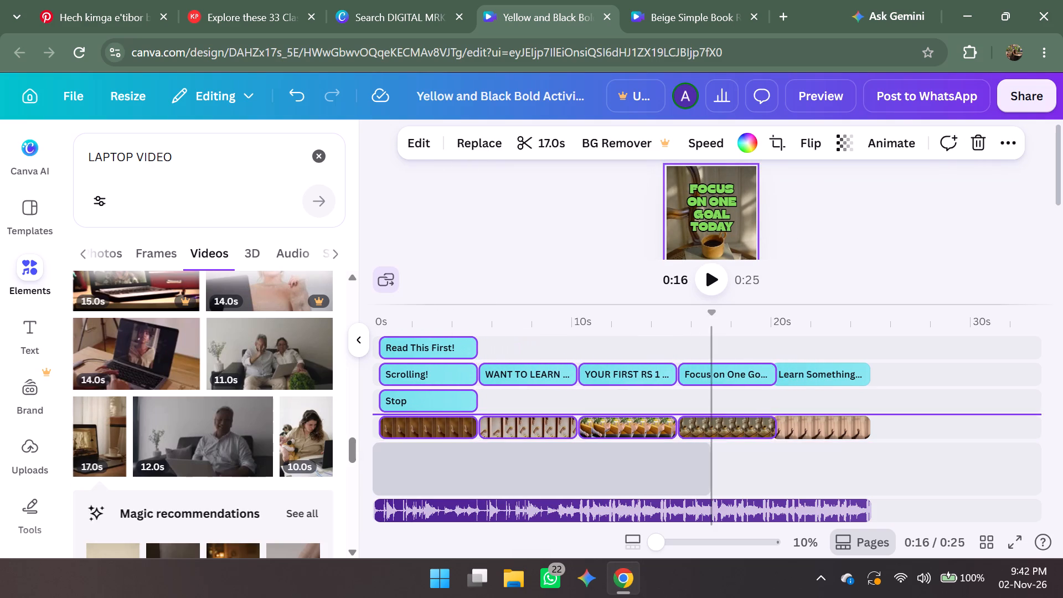
drag(477, 427, 472, 428)
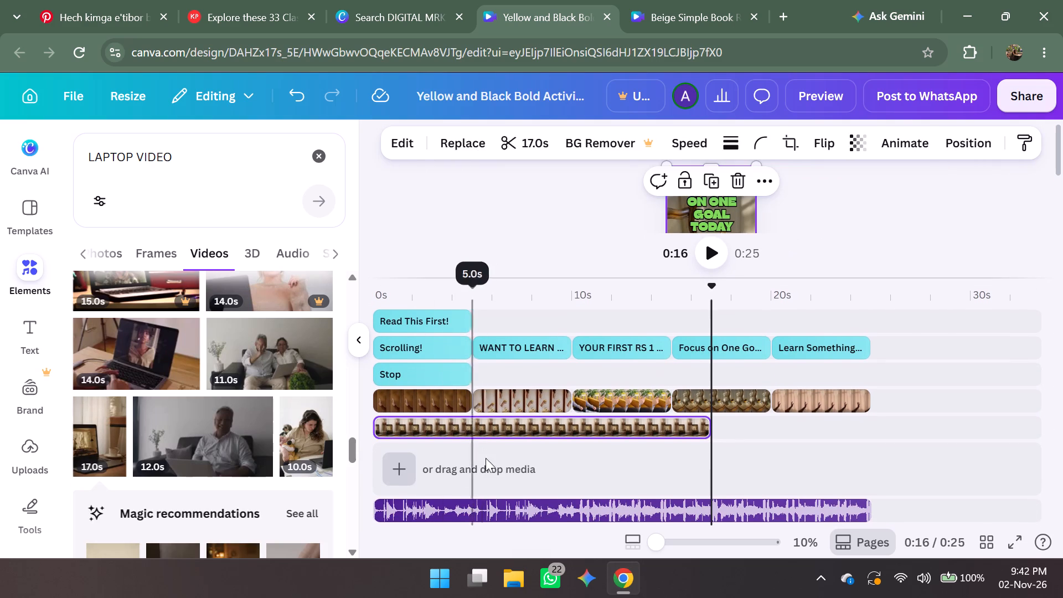
Trim the end of the laptop clip so that it lasts 5.0 s.
click(506, 421)
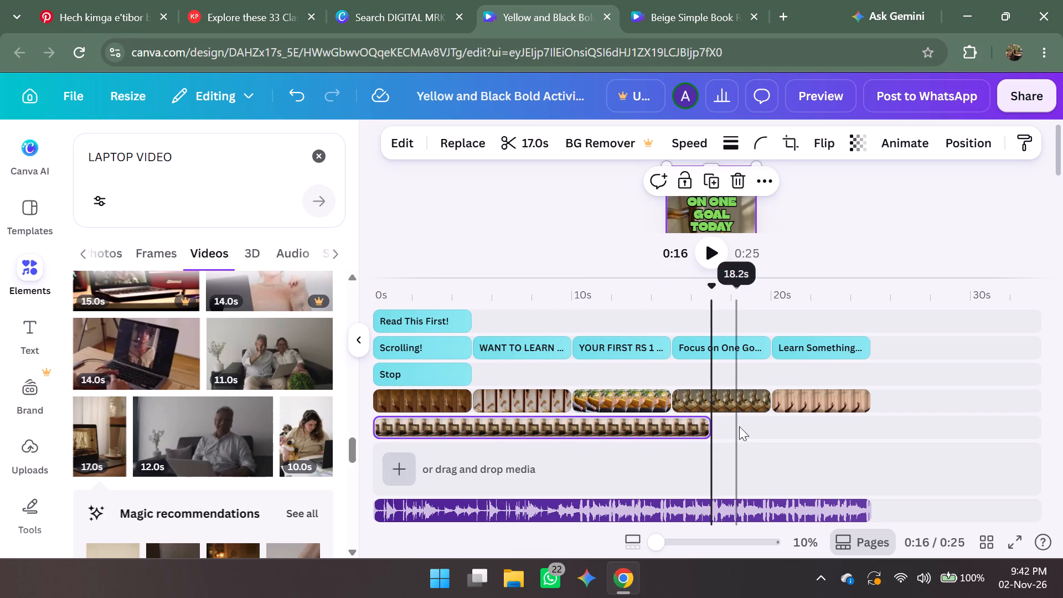
drag(709, 428, 536, 427)
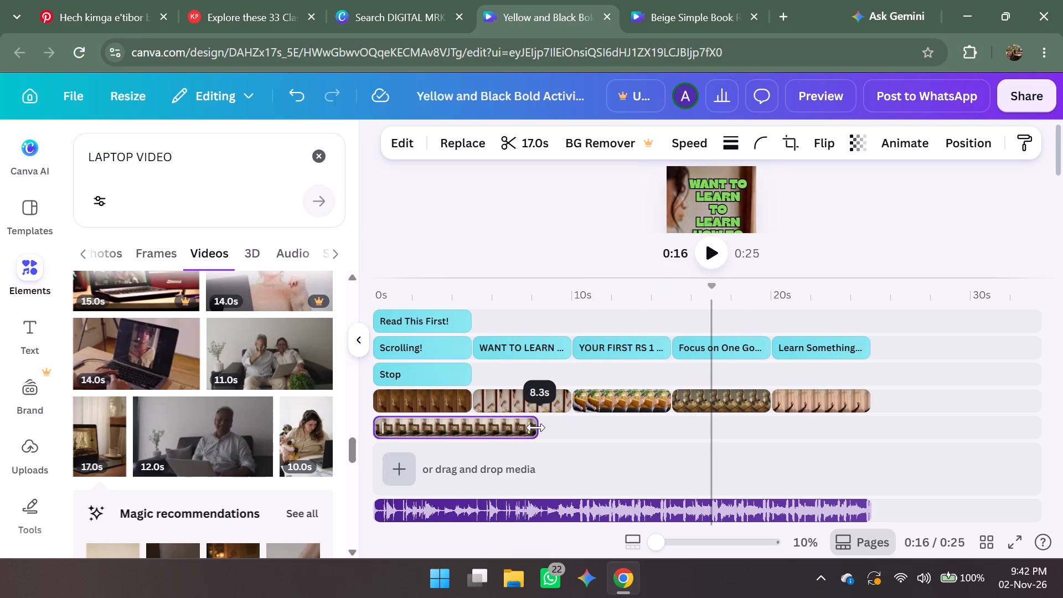
drag(536, 427, 464, 428)
Move the laptop clip along its own track to the 5–10 s span, directly beneath the old "WANT TO LEARN" scene background.
drag(416, 429, 415, 429)
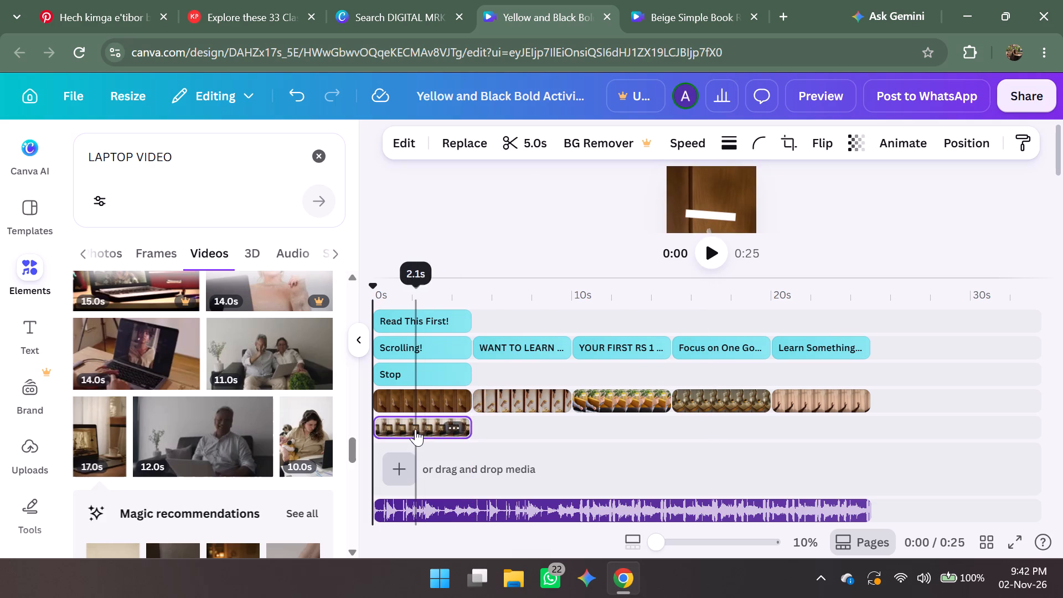
drag(415, 429, 517, 403)
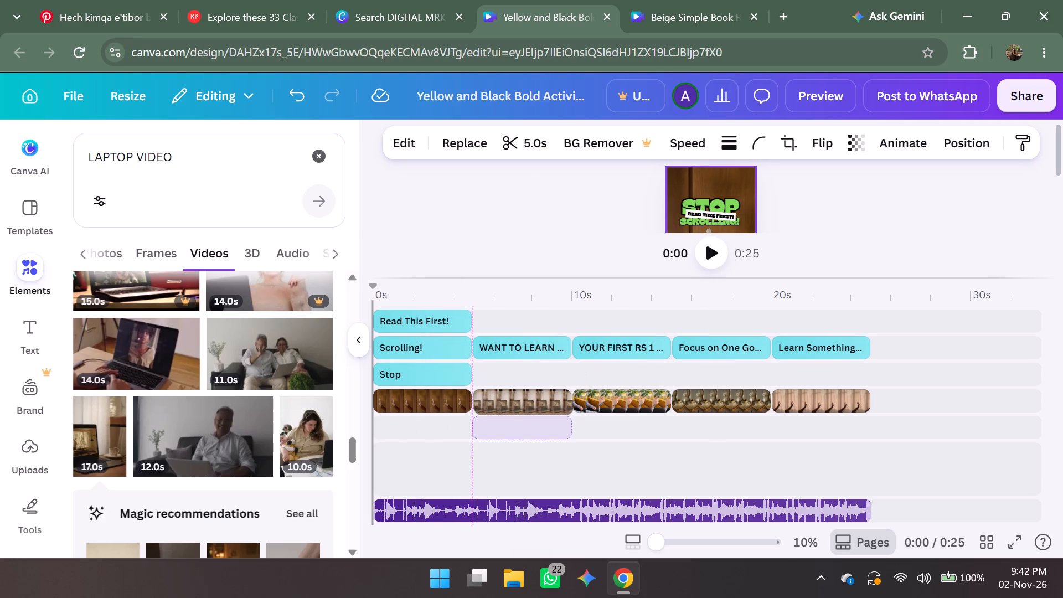
drag(517, 403, 517, 403)
Lift the old 5–10 s background clip out of the background track onto the track above and shift the laptop clip up beneath it.
drag(517, 403, 516, 391)
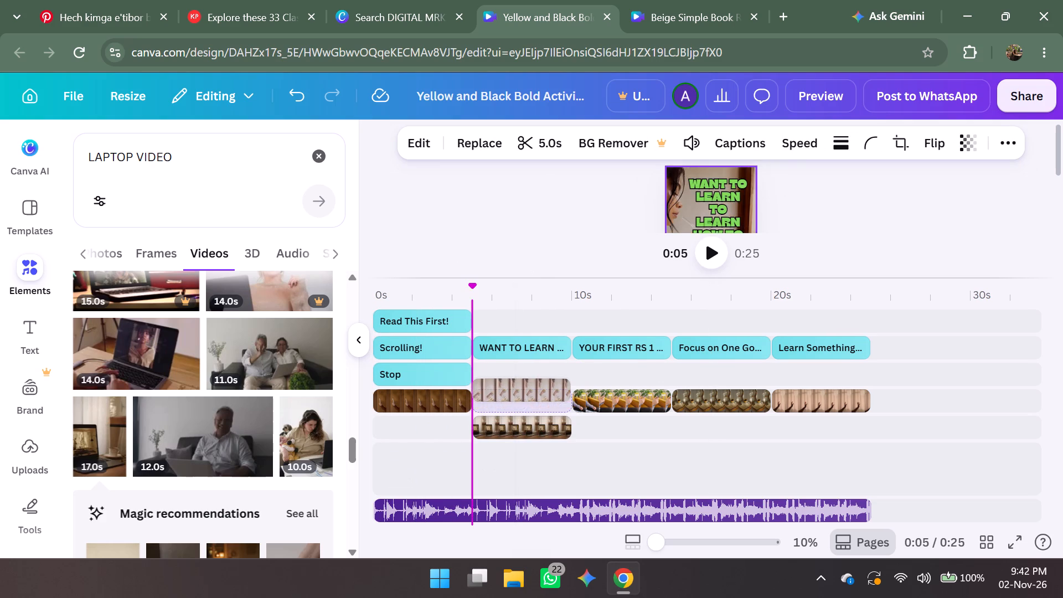
drag(516, 391, 516, 381)
drag(514, 422, 515, 405)
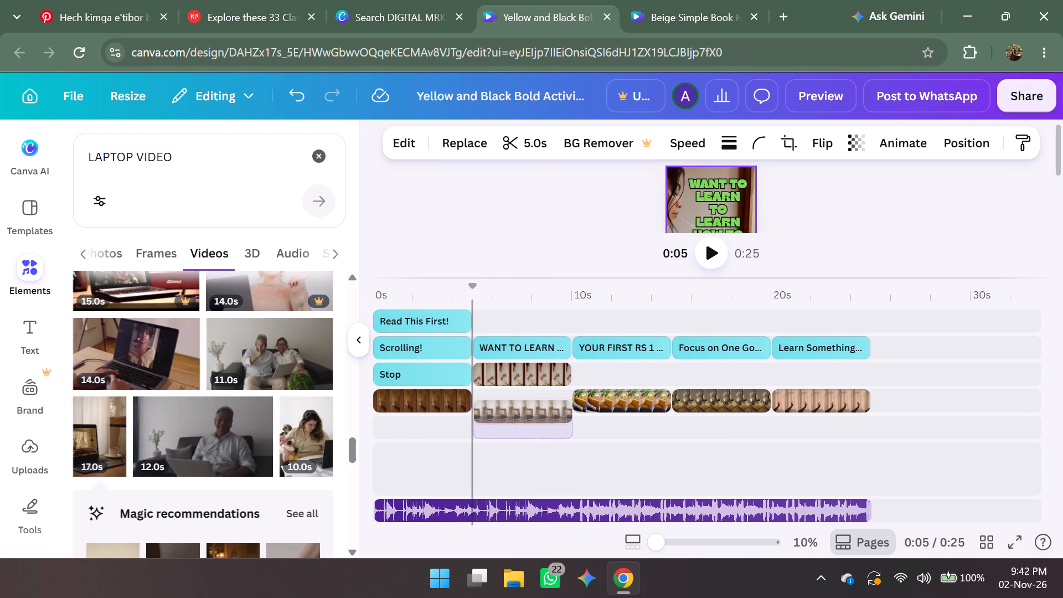
drag(515, 405, 515, 398)
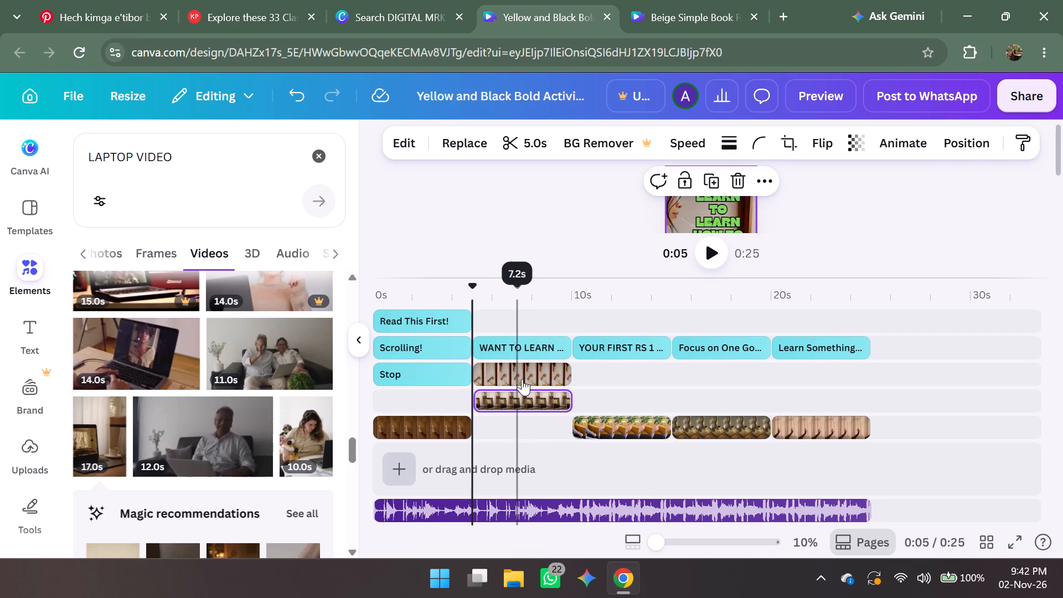
Delete the old background clip of the "WANT TO LEARN" scene.
click(524, 373)
click(559, 370)
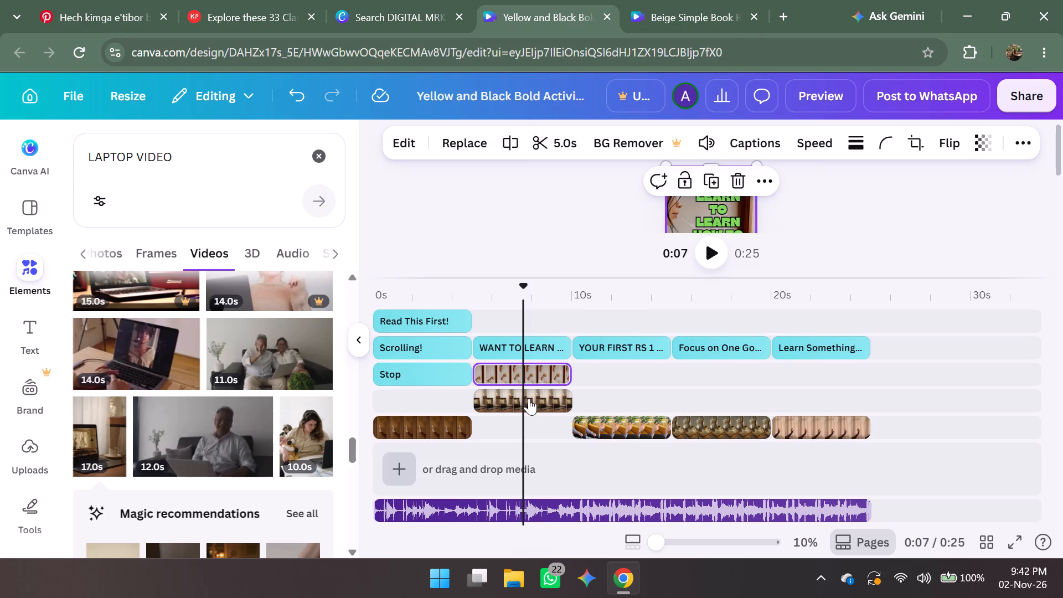
click(553, 374)
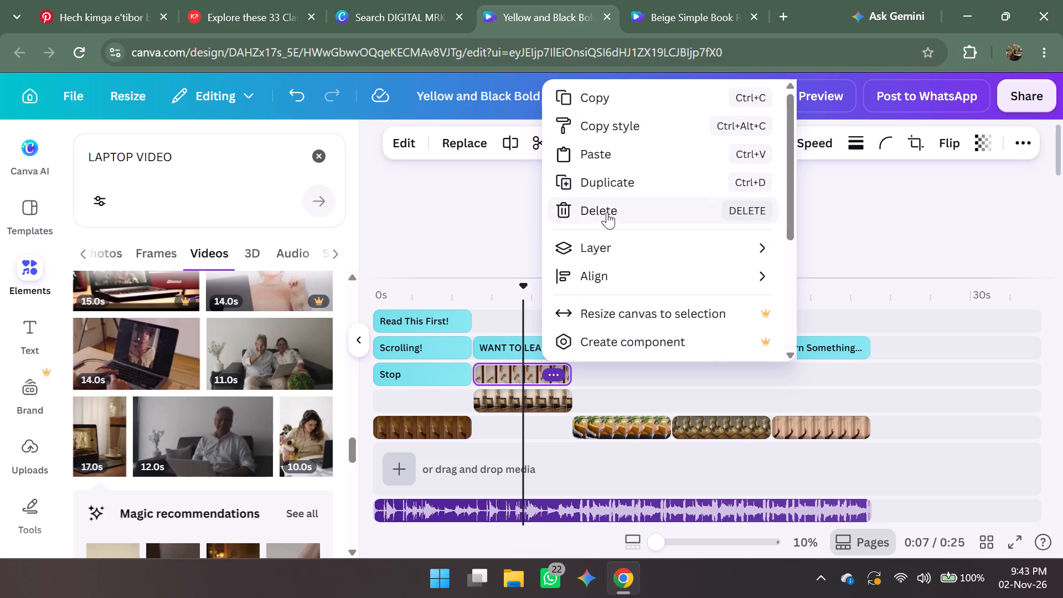
click(607, 212)
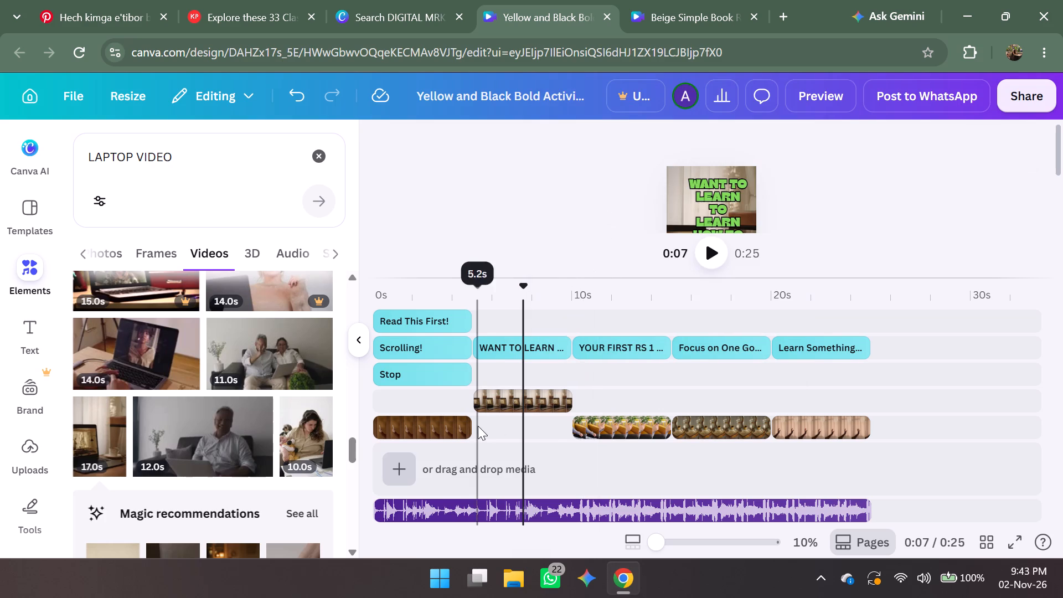
Move the laptop clip down into the empty 5–10 s gap of the background track, between the first and third scene clips.
drag(500, 398, 499, 425)
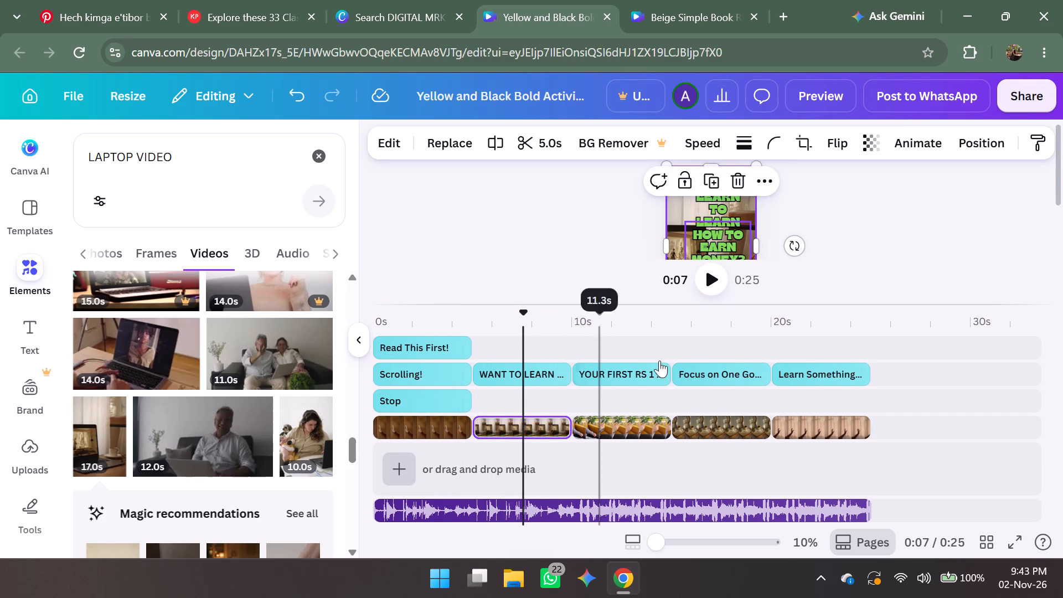
click(870, 269)
scroll(867, 269, up, 3)
scroll(867, 269, down, 4)
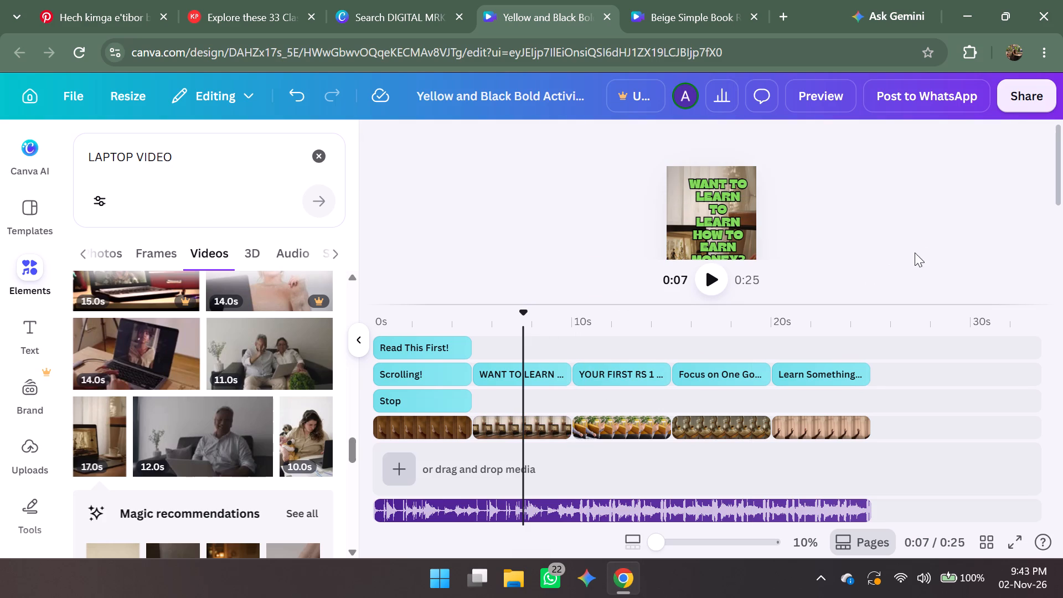
Review the scenes after the laptop scene and play the "LEARN SOMETHING NEW" scene to the end of the video.
click(626, 421)
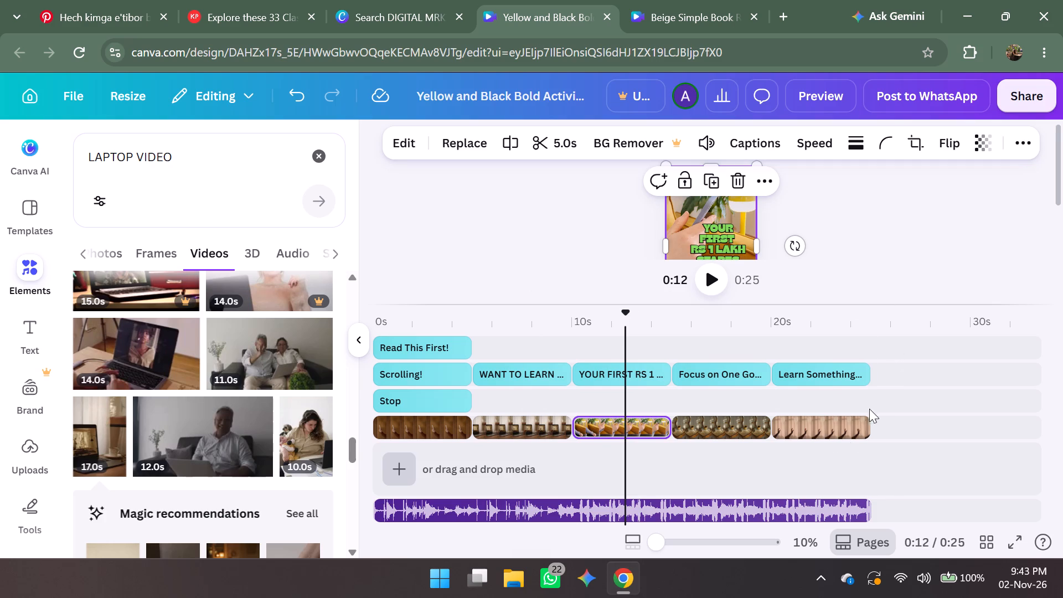
click(716, 424)
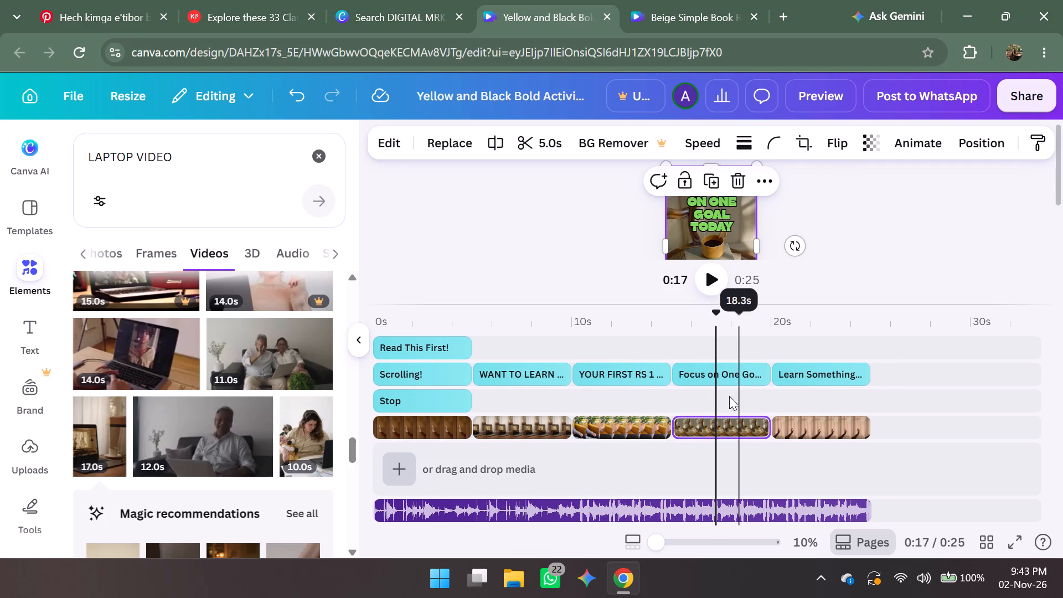
scroll(780, 189, up, 2)
scroll(788, 213, down, 1)
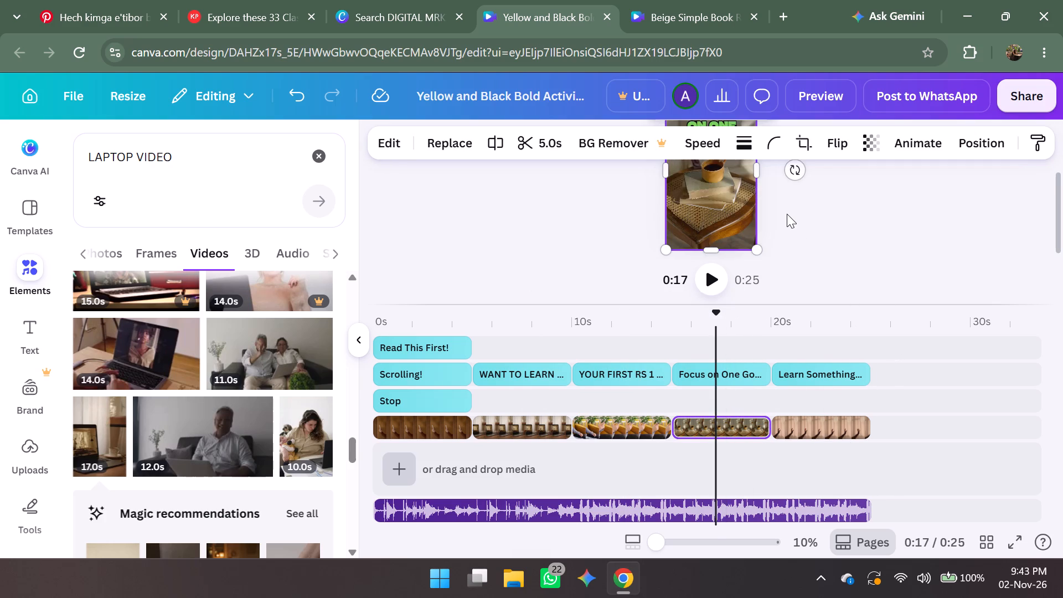
click(360, 343)
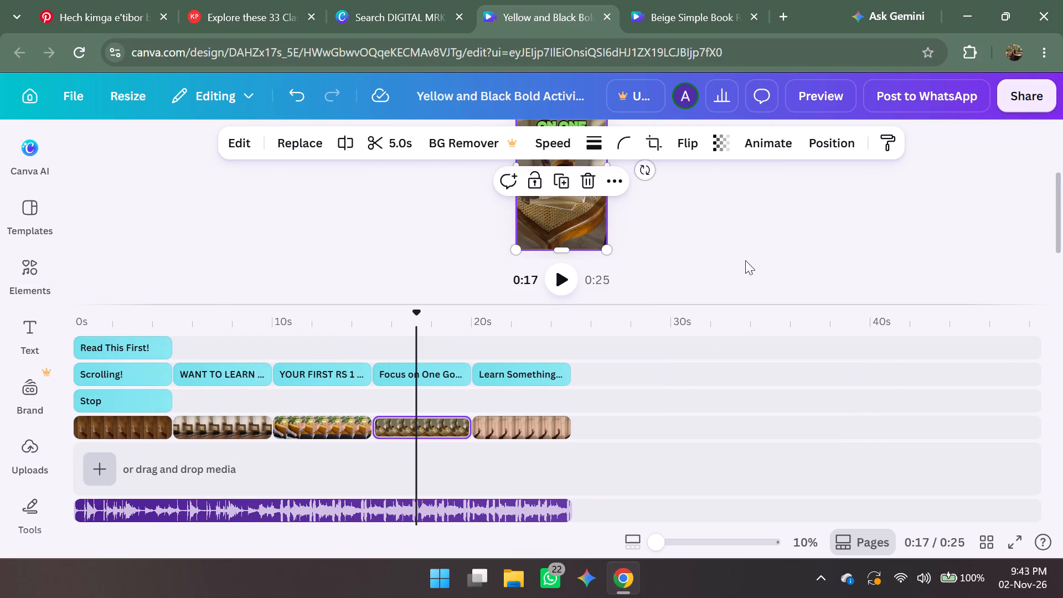
drag(663, 303, 652, 401)
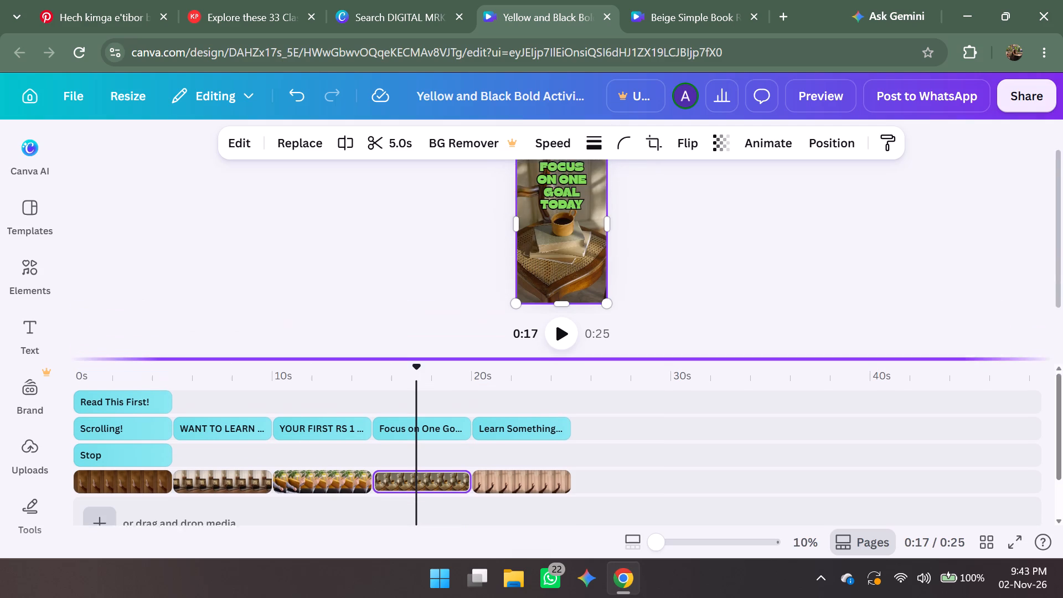
drag(652, 401, 652, 449)
click(762, 292)
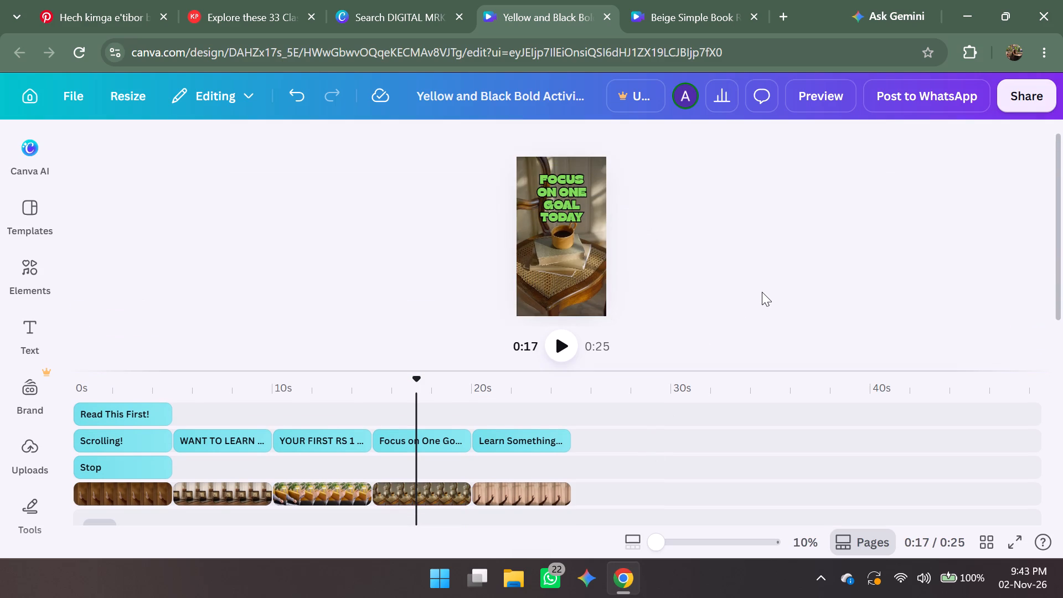
click(510, 439)
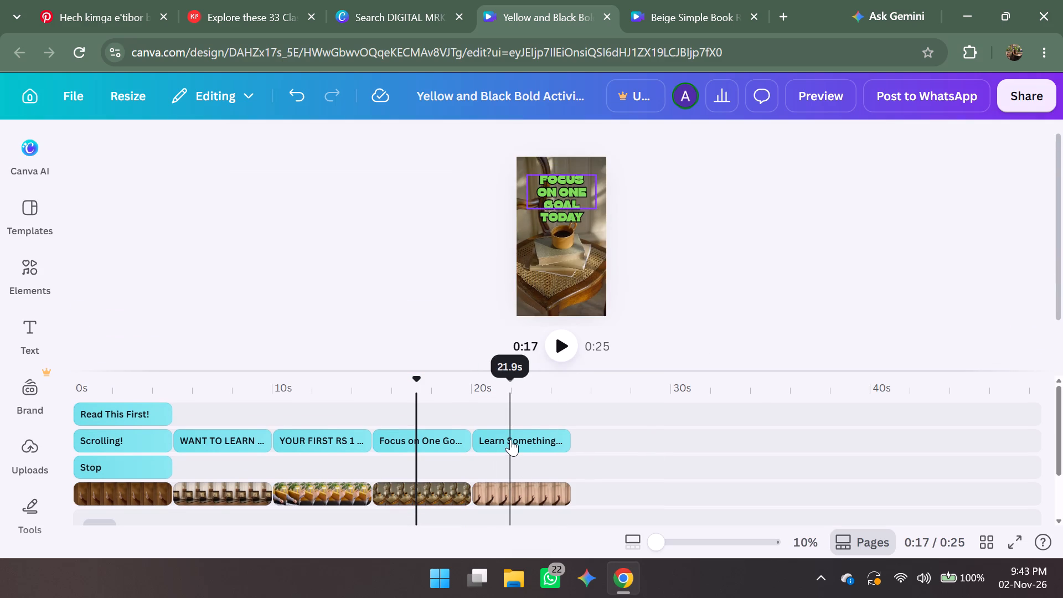
click(705, 232)
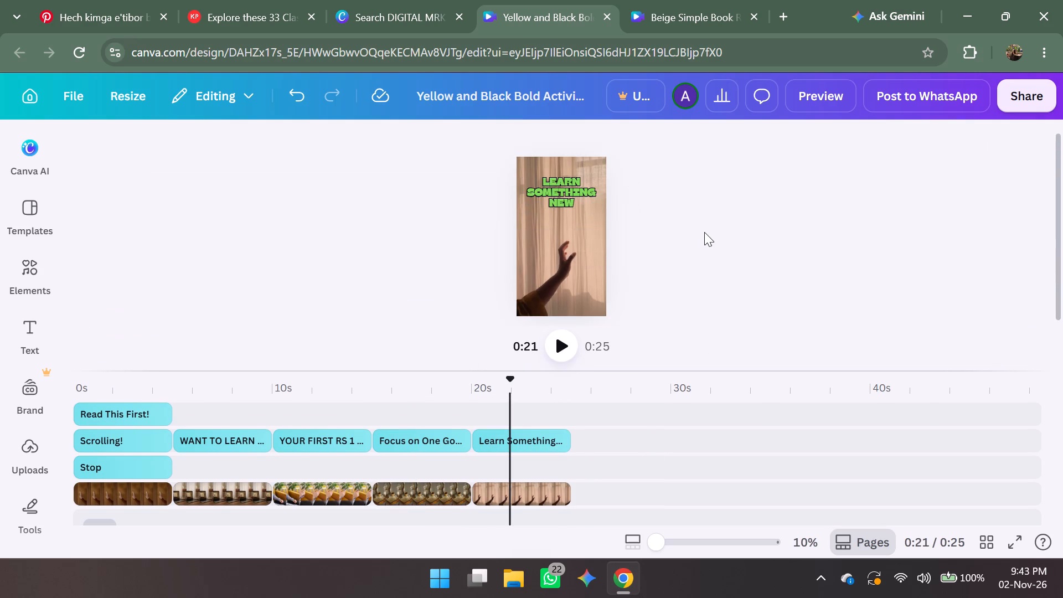
click(558, 354)
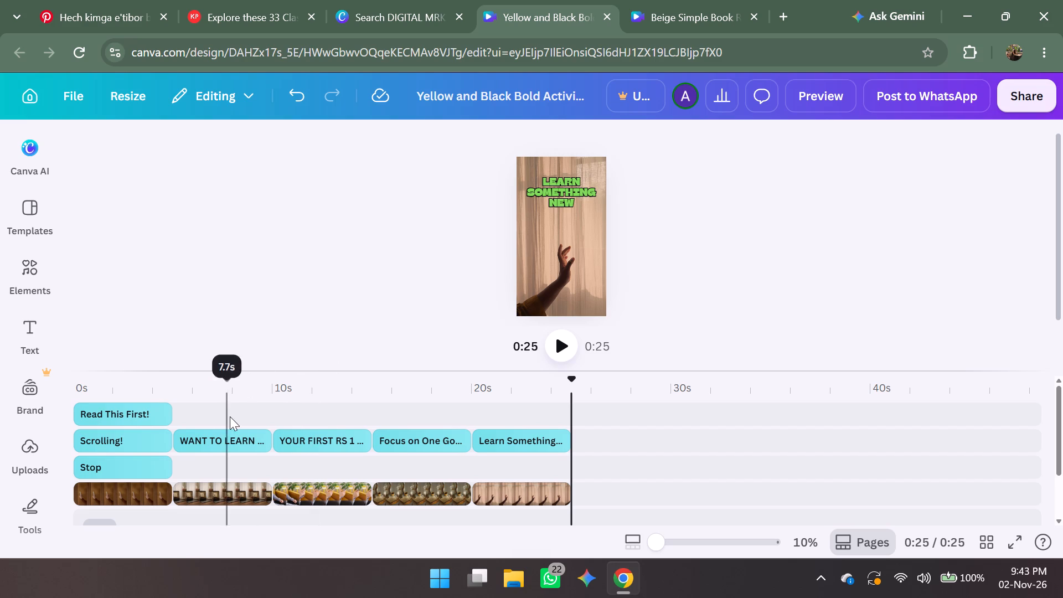
Move the "WANT TO LEARN TO LEARN HOW TO EARN MONEY?" text down to the vertical middle of the frame, over the laptop.
click(223, 438)
click(961, 188)
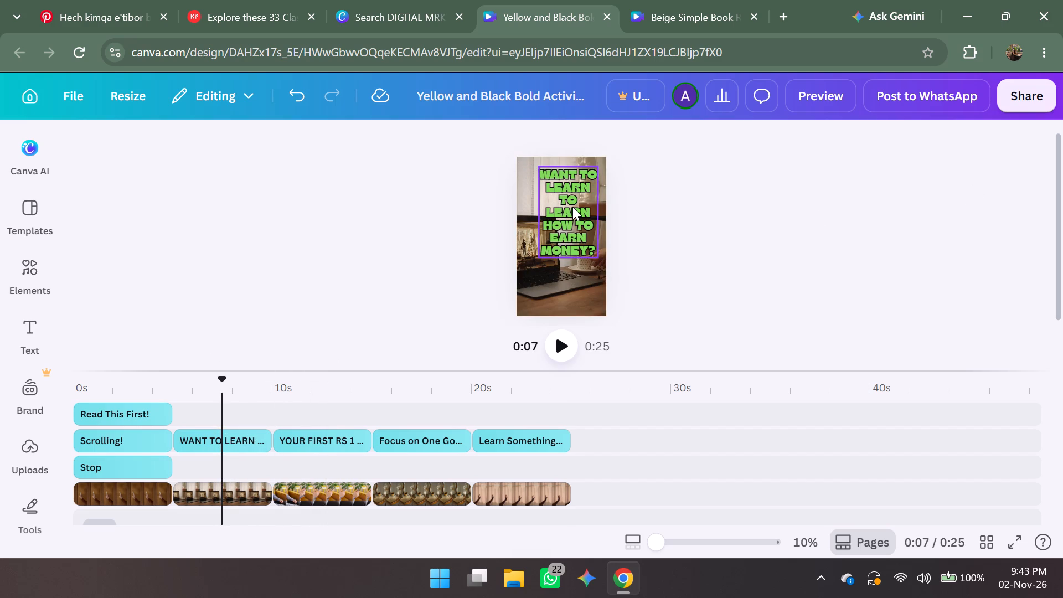
drag(572, 207, 573, 235)
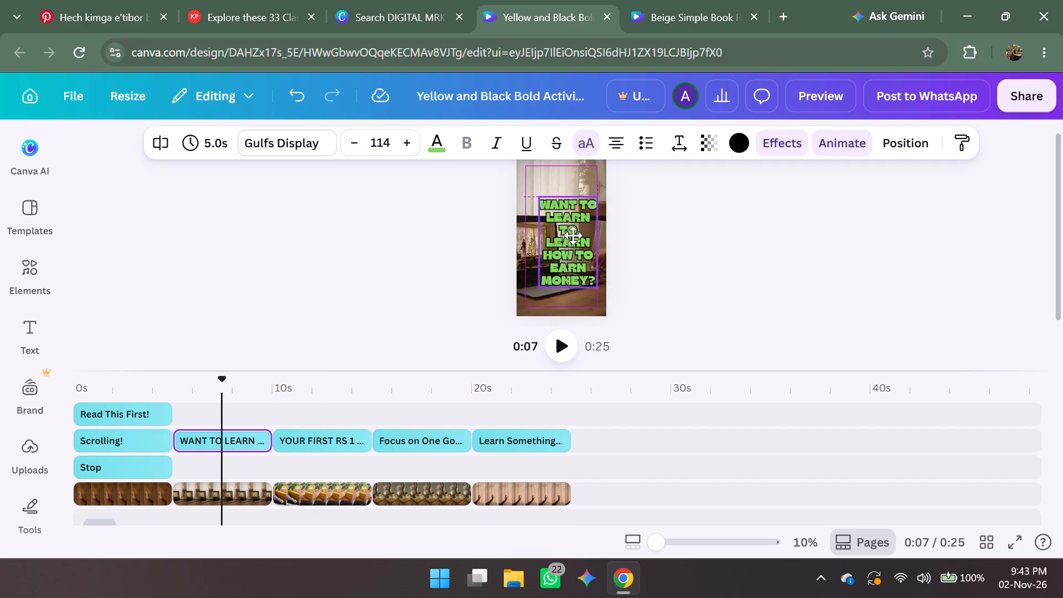
drag(573, 235, 573, 240)
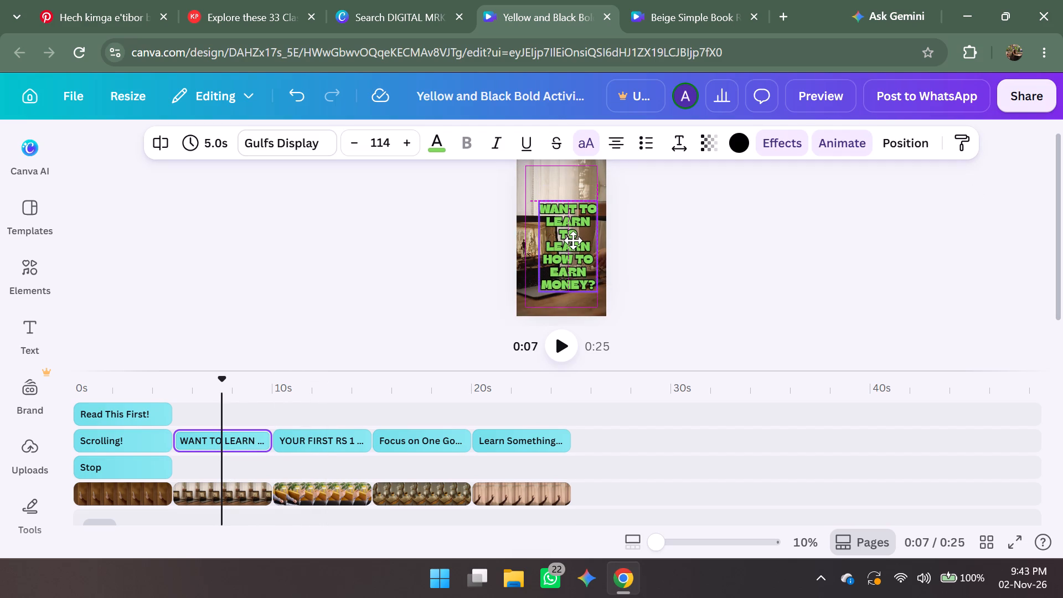
drag(573, 240, 573, 235)
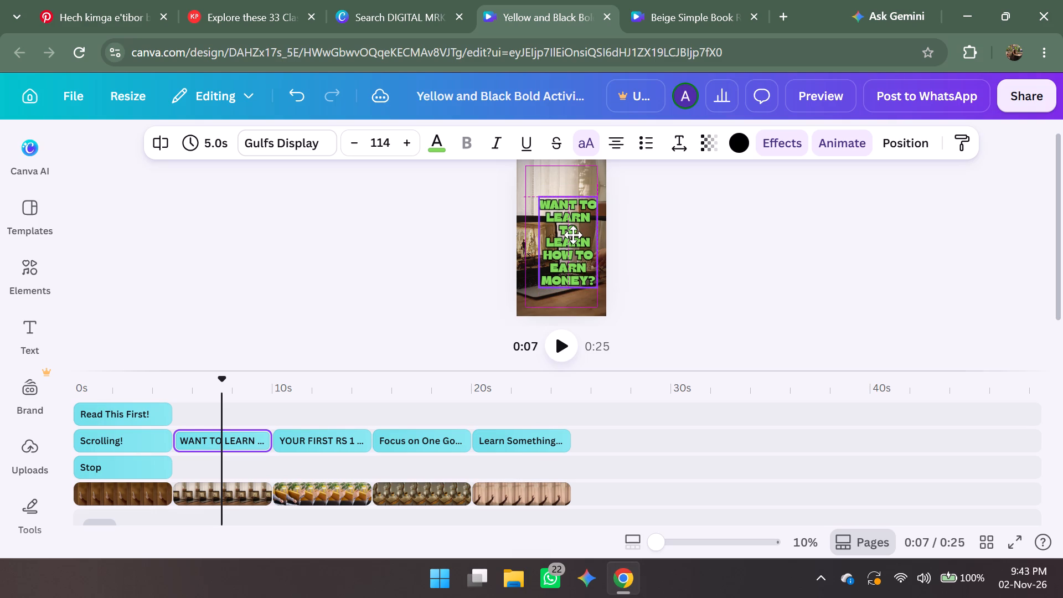
drag(573, 235, 573, 232)
click(782, 245)
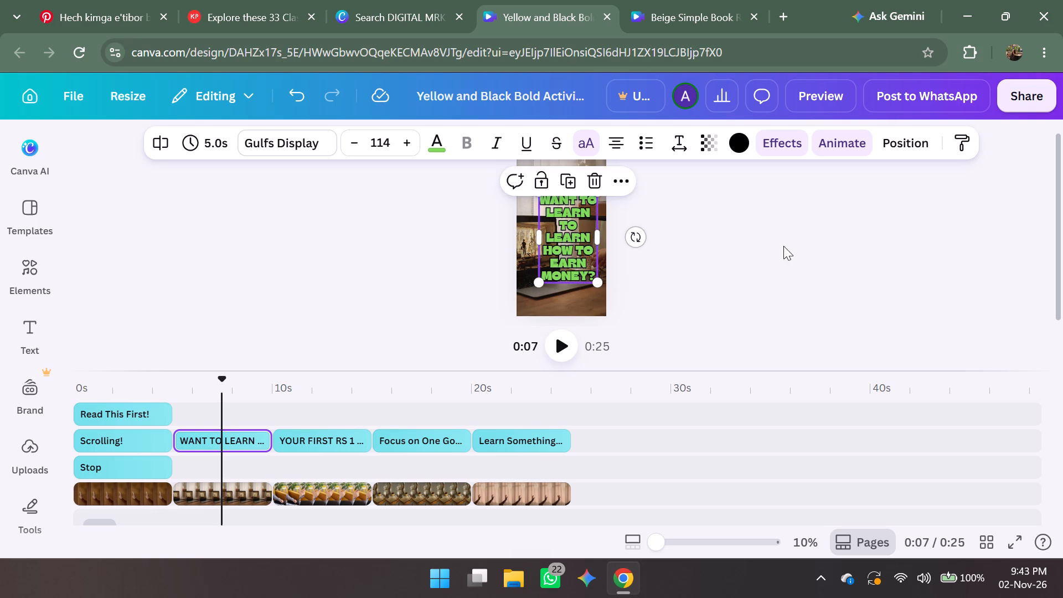
scroll(783, 246, up, 1)
scroll(783, 247, down, 3)
scroll(783, 247, up, 2)
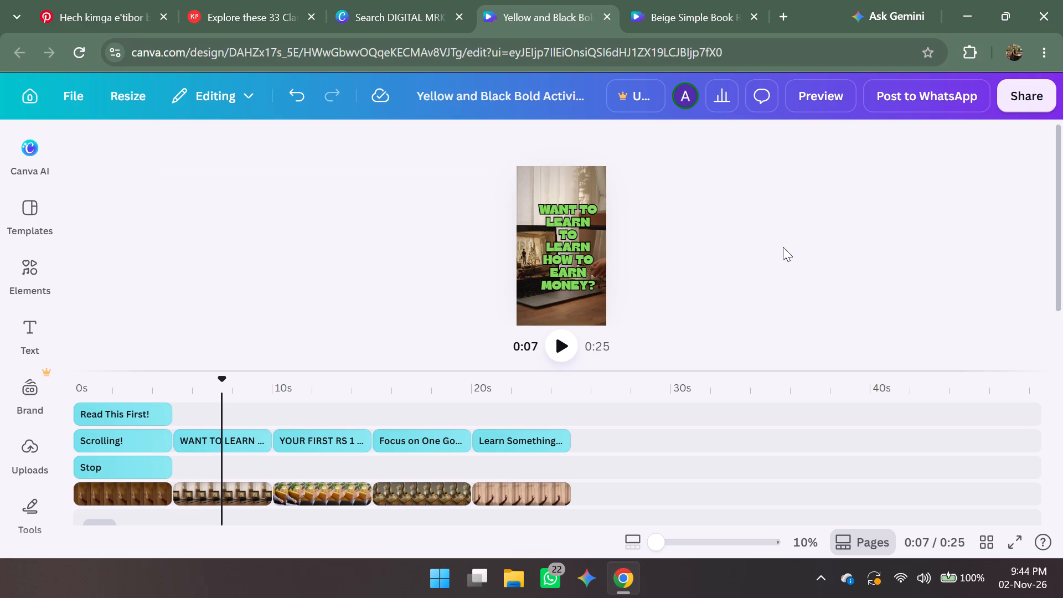
scroll(783, 247, up, 4)
scroll(783, 247, down, 6)
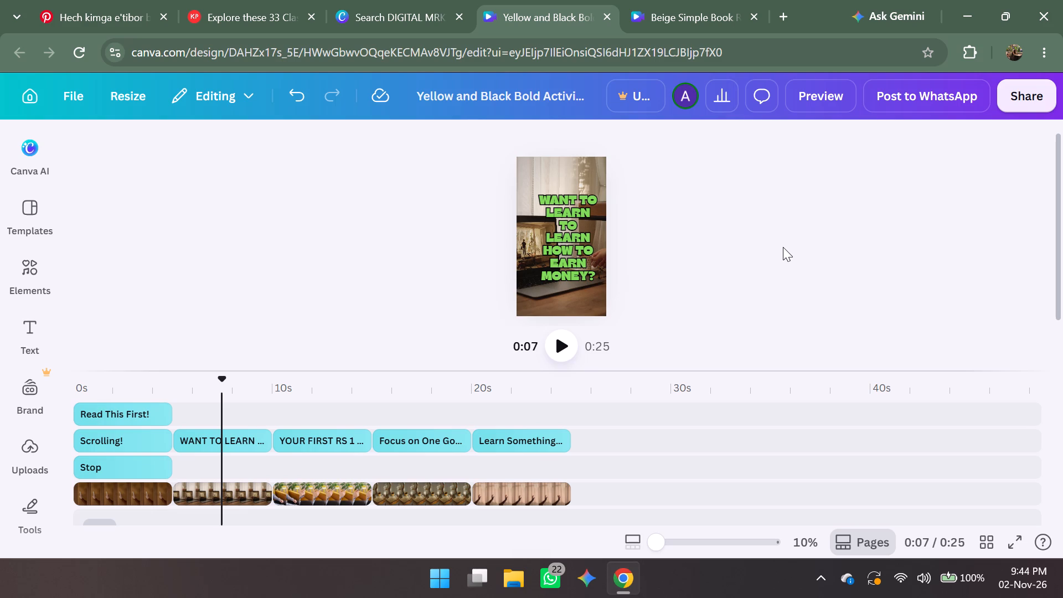
Move the "YOUR FIRST RS 1 LAKH STARTS WITH ONE PRACTICAL STEP" text down to the lower part of the frame, horizontally centred.
click(310, 443)
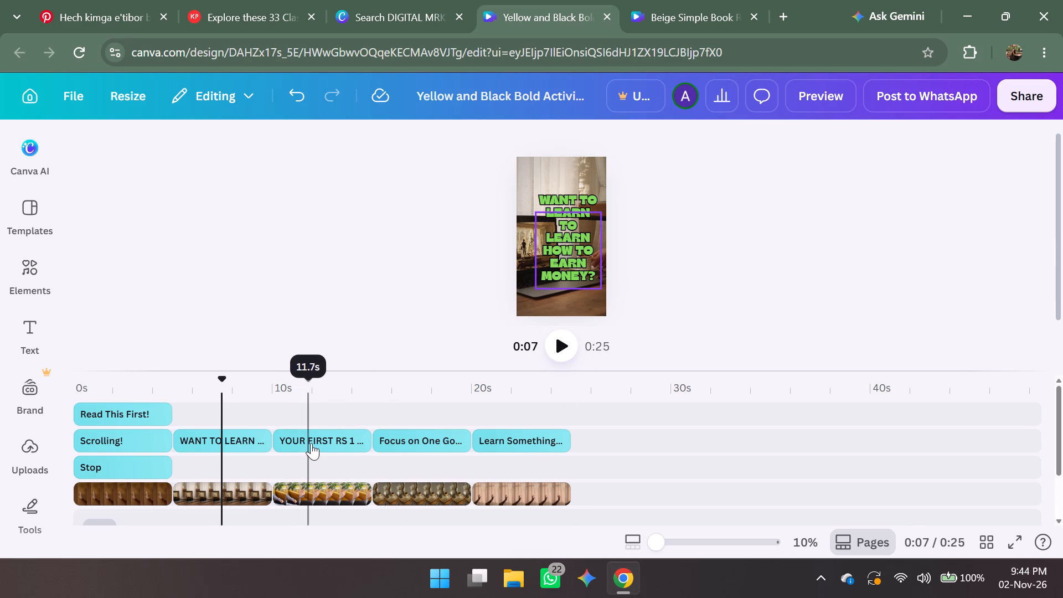
click(860, 238)
scroll(861, 238, up, 1)
scroll(861, 238, down, 1)
scroll(861, 238, up, 1)
scroll(861, 238, down, 1)
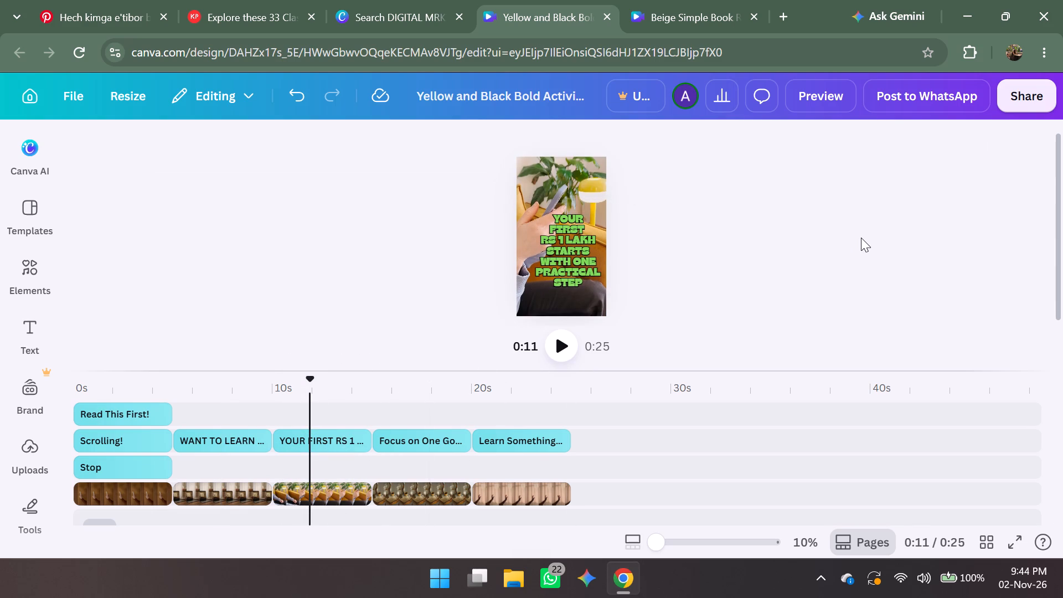
drag(581, 257, 580, 266)
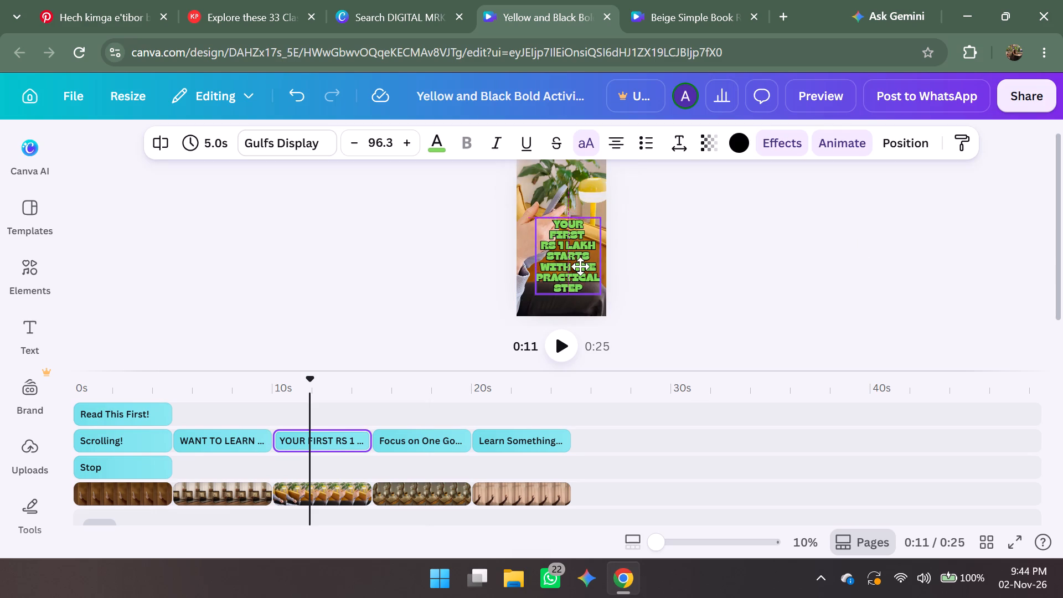
drag(580, 266, 582, 271)
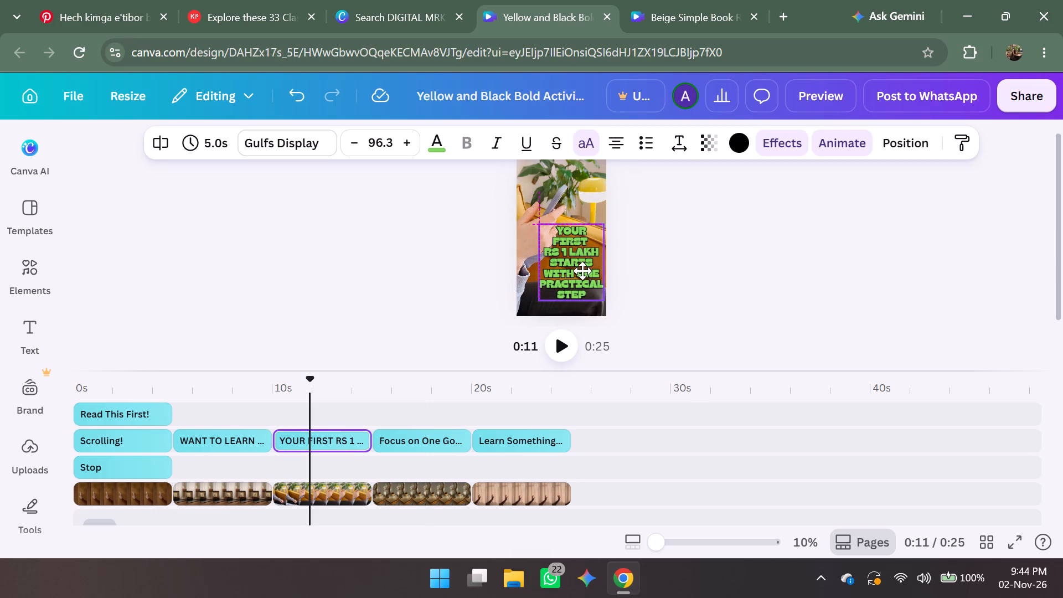
drag(582, 271, 576, 274)
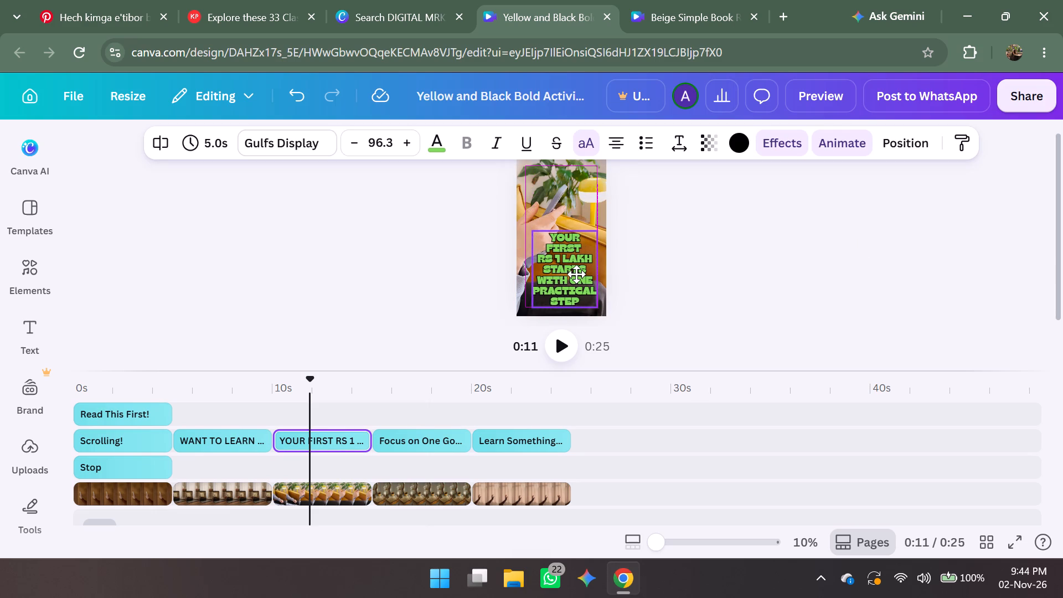
drag(576, 274, 572, 281)
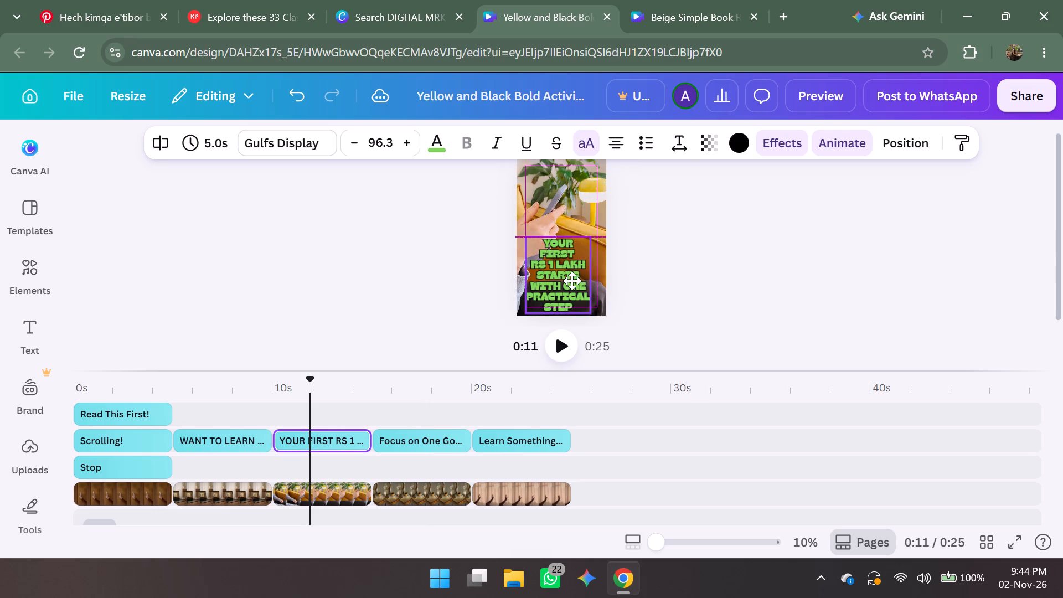
drag(572, 281, 575, 279)
click(669, 270)
scroll(669, 270, up, 1)
scroll(669, 270, down, 1)
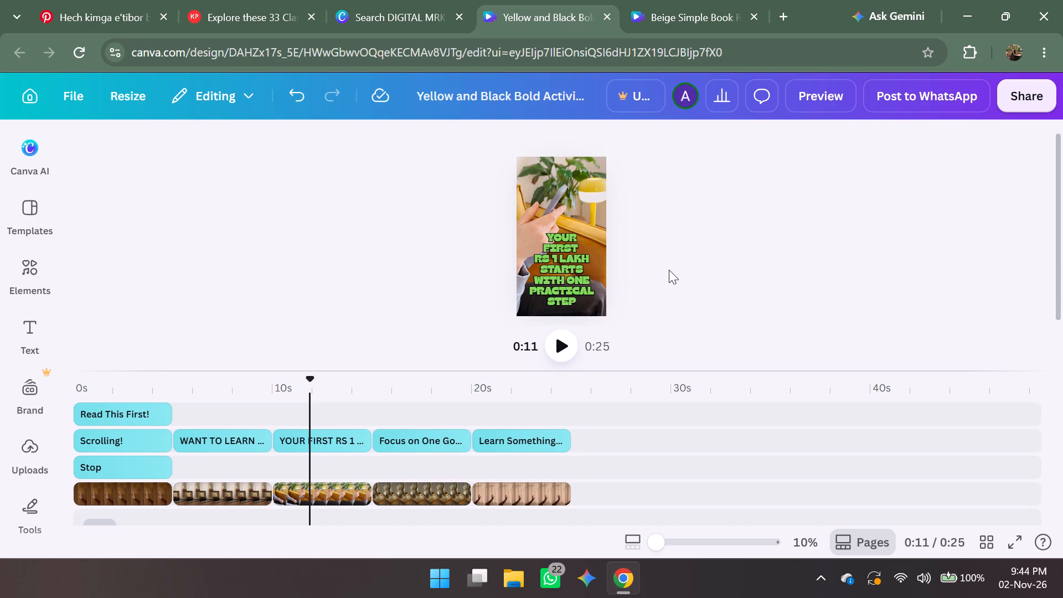
scroll(669, 270, down, 1)
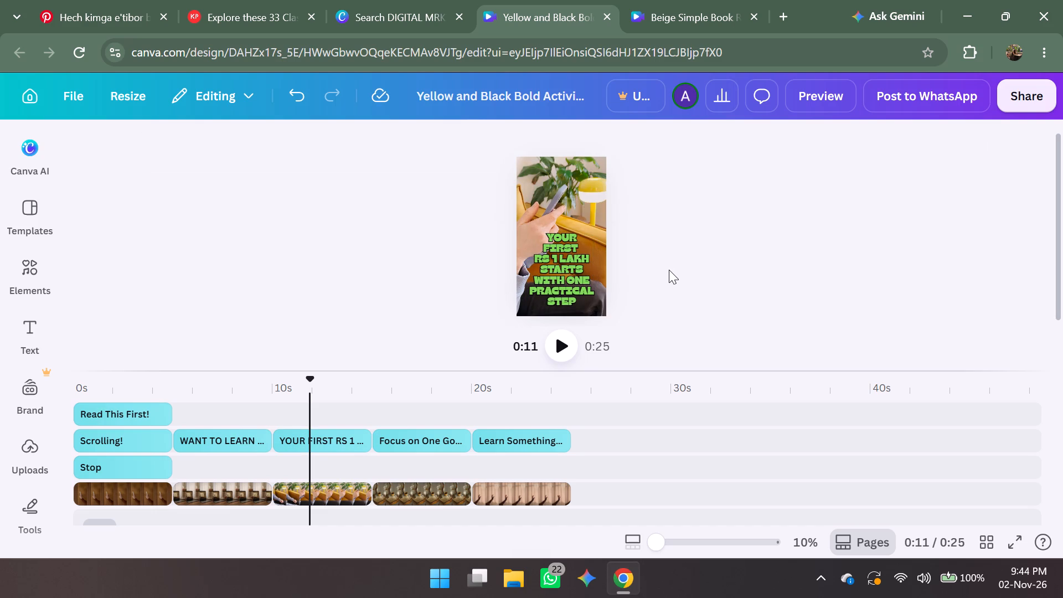
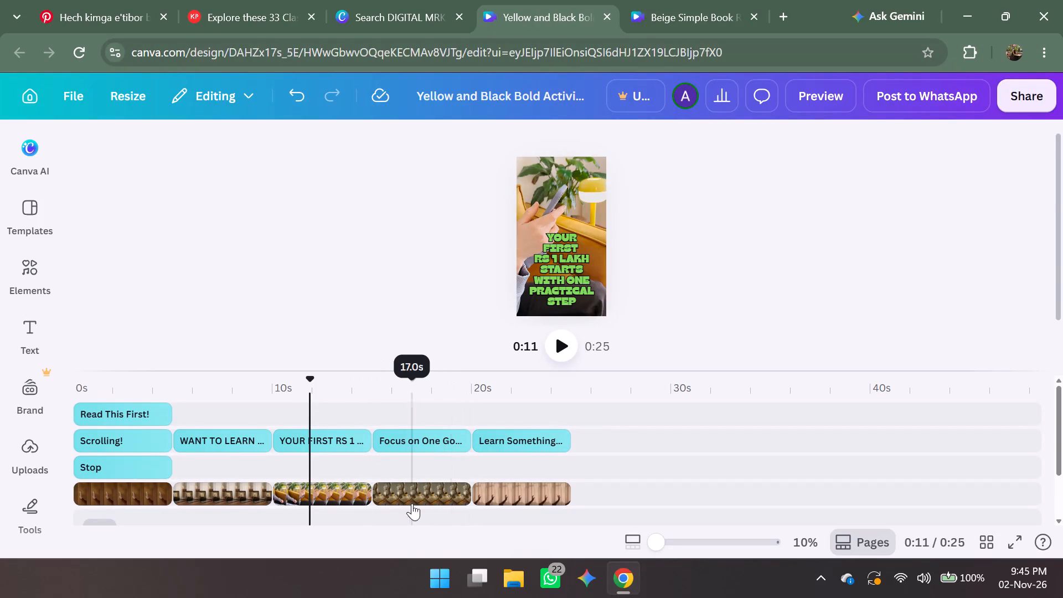
Duplicate the "FOCUS ON ONE GOAL TODAY" text and place the copy in the lower part of the frame, horizontally centred below the original.
click(405, 494)
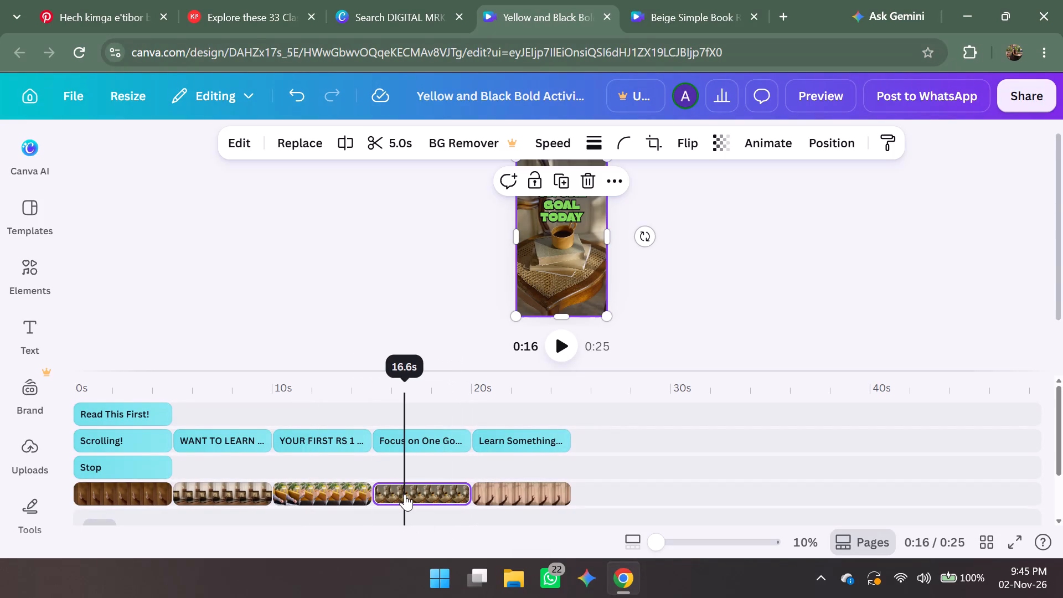
scroll(699, 281, up, 4)
scroll(699, 281, down, 3)
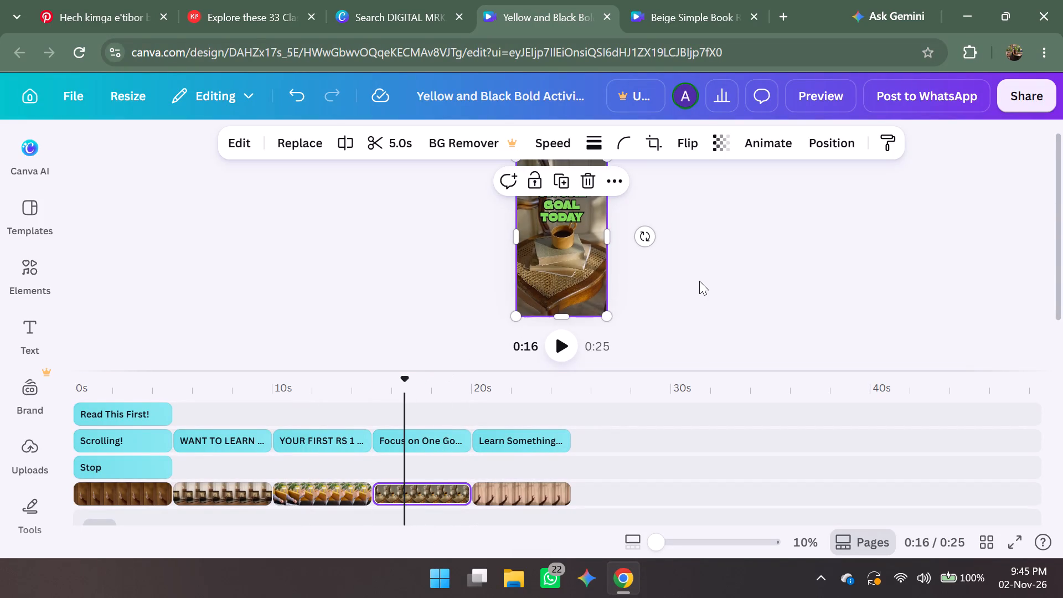
scroll(699, 281, up, 1)
scroll(699, 281, down, 1)
scroll(699, 281, up, 5)
scroll(699, 281, down, 4)
scroll(699, 281, up, 3)
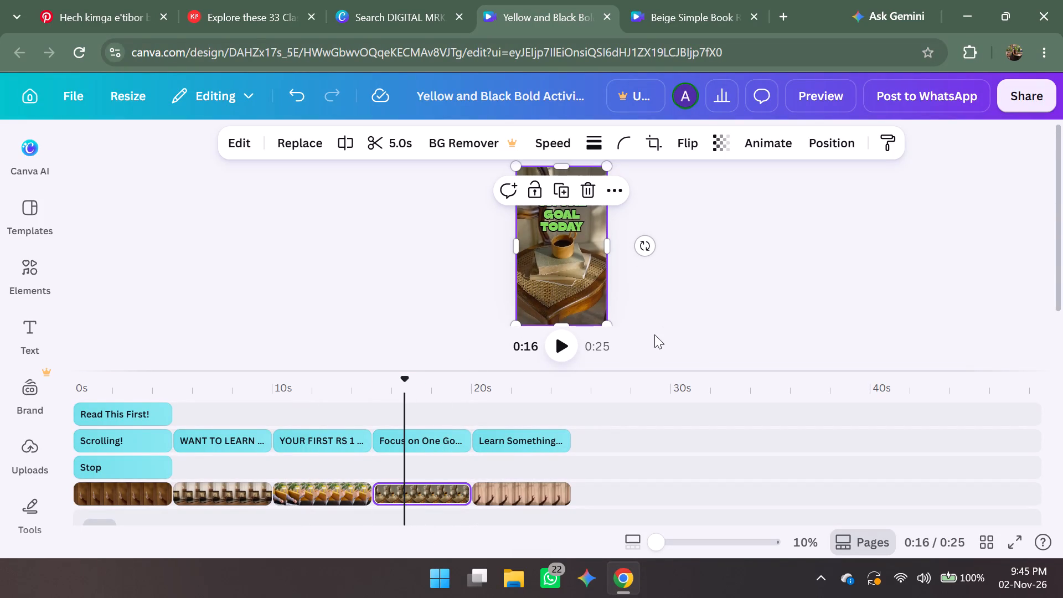
click(564, 231)
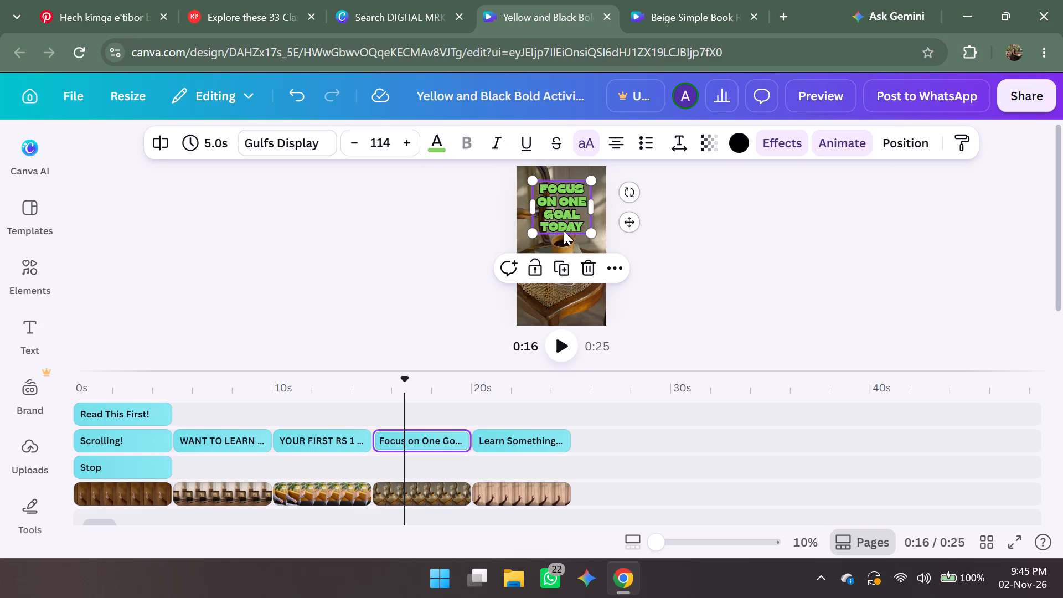
click(561, 267)
drag(575, 212, 574, 288)
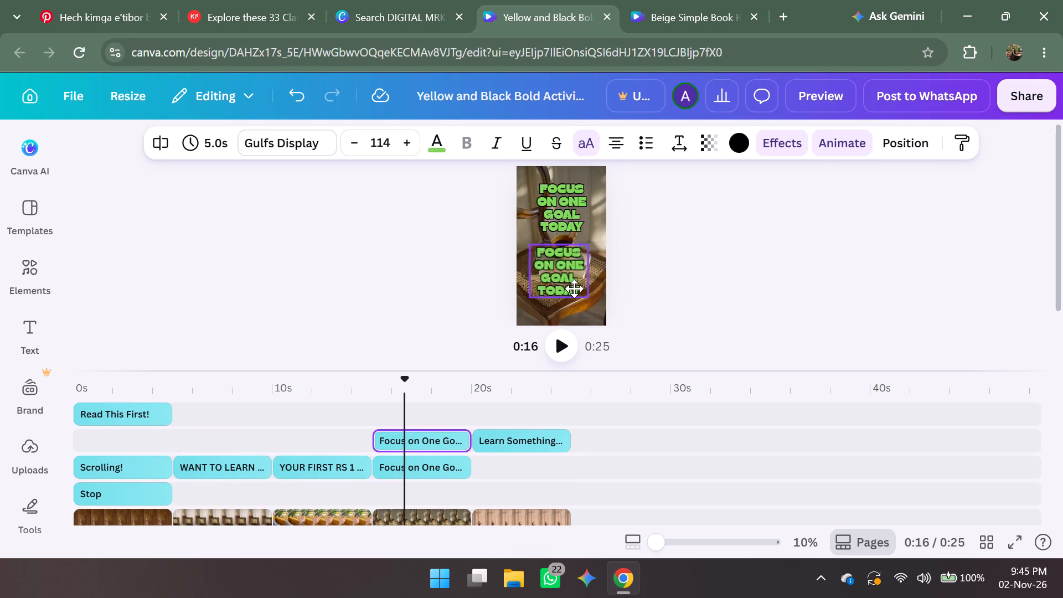
drag(574, 288, 573, 292)
Replace the lower copy's text with "PLAN", "LEARN" and "EARN" on three separate lines.
double_click(575, 275)
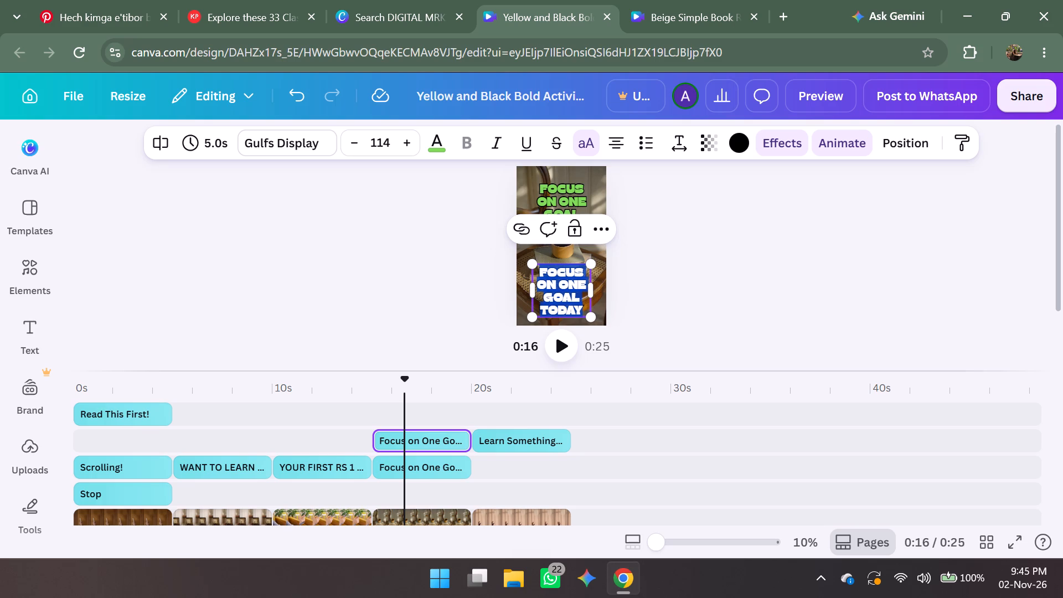
text(PLAN)
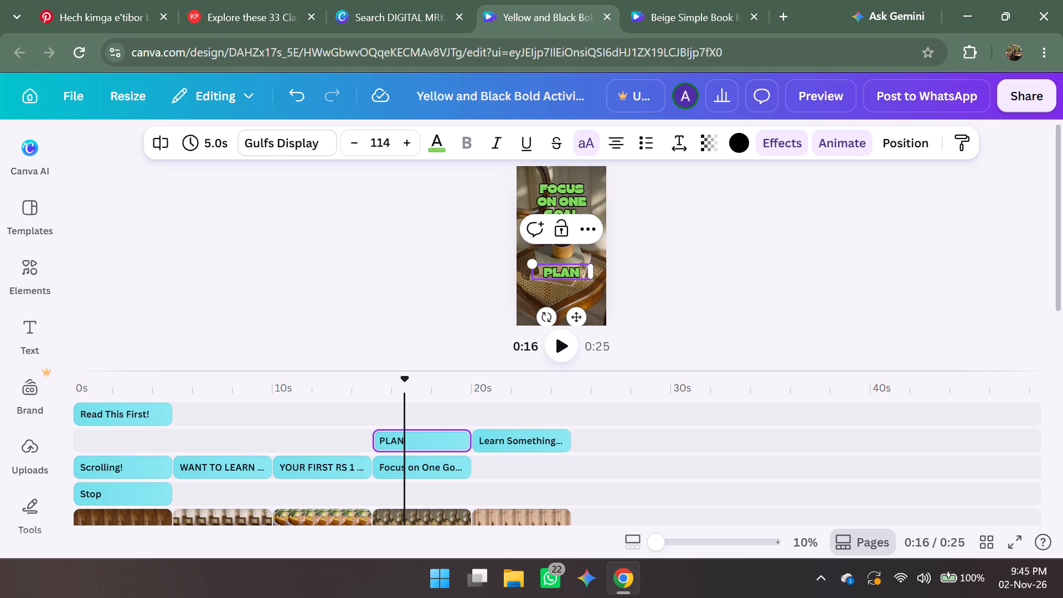
key(Return)
text(LEARN)
key(Return)
text(EARN)
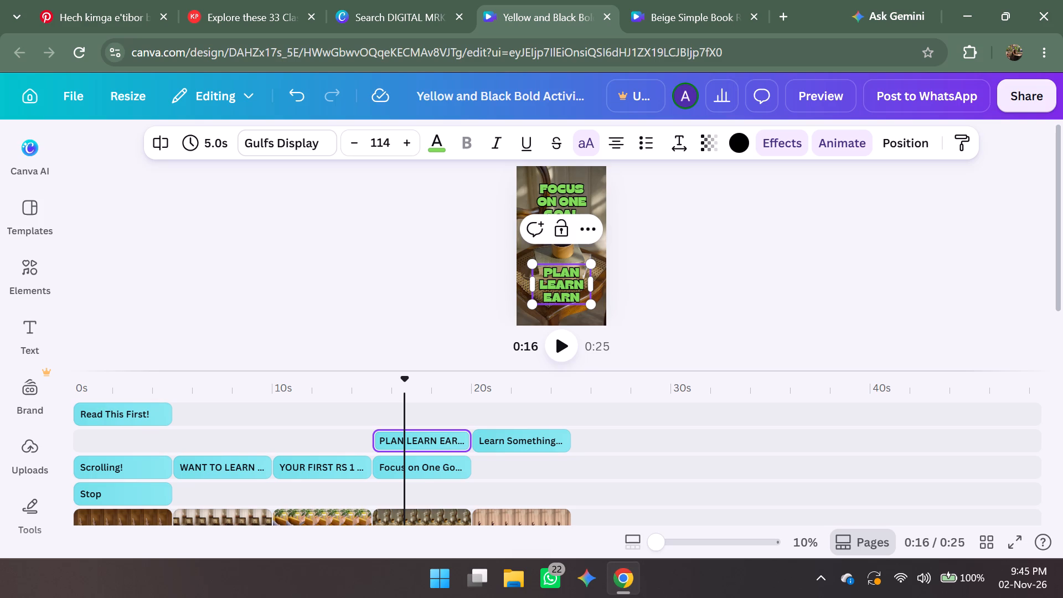
click(666, 241)
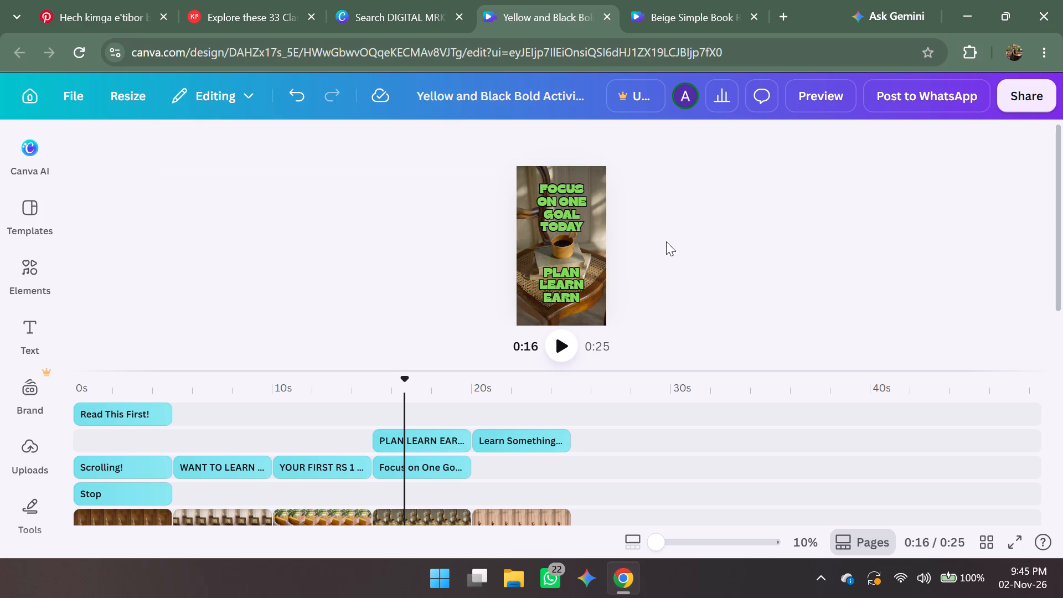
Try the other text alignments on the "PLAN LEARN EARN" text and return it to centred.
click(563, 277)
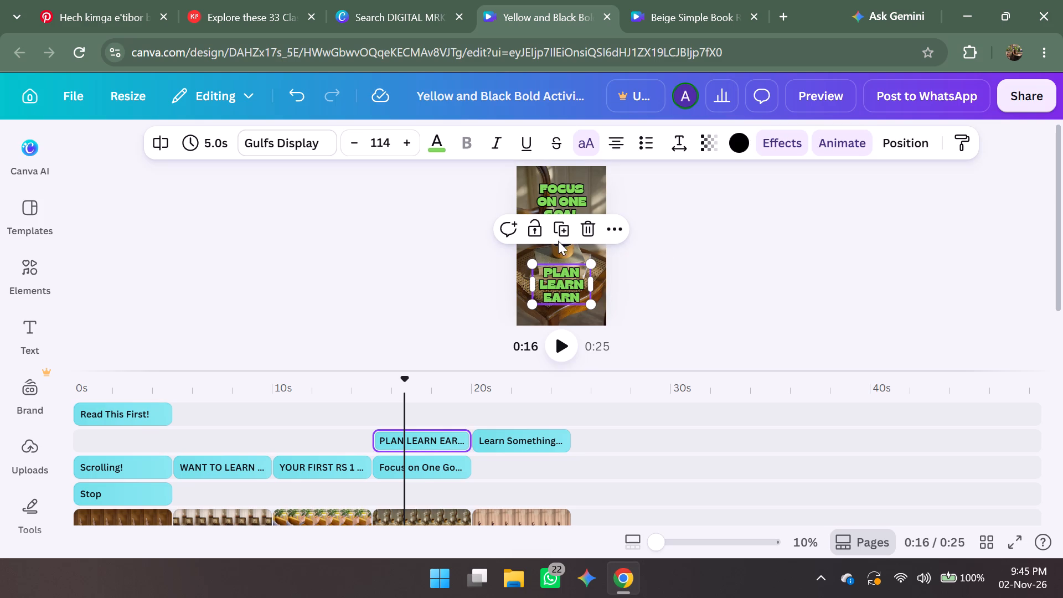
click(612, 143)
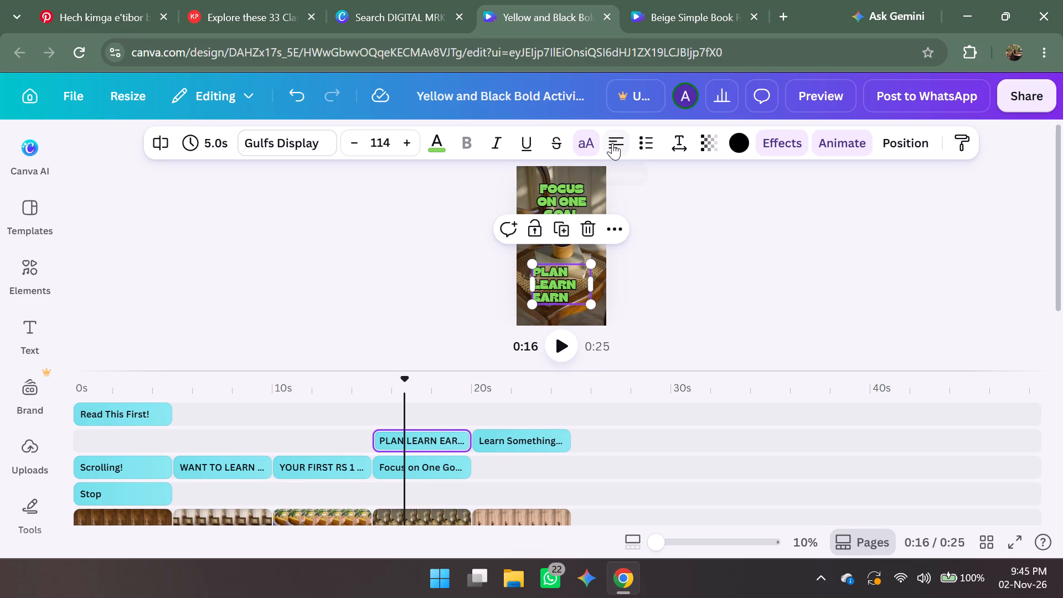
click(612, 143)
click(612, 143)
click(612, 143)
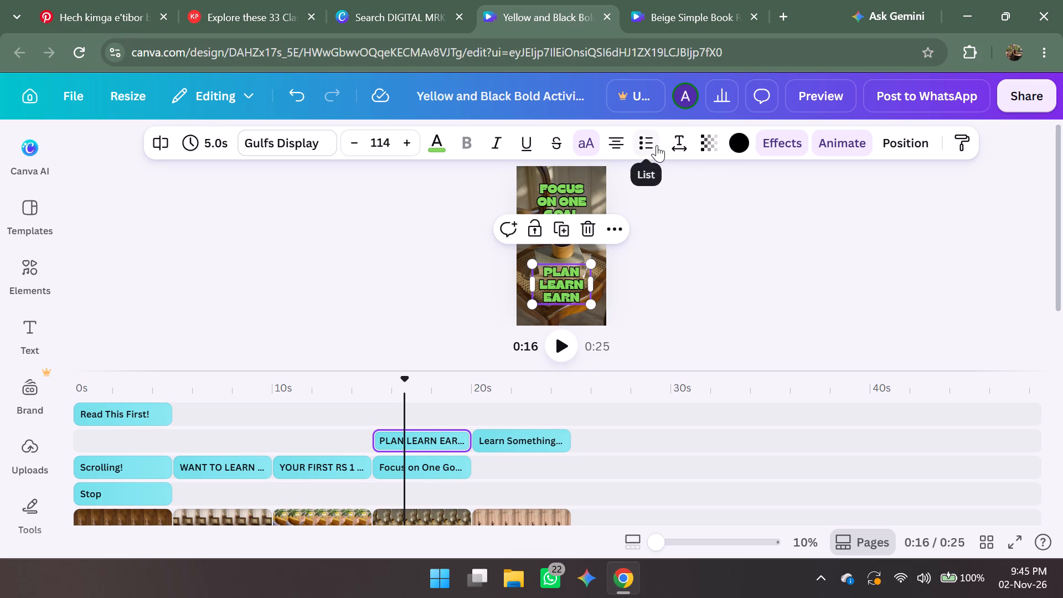
Increase the line spacing of the "PLAN LEARN EARN" text to about 1.45.
click(675, 143)
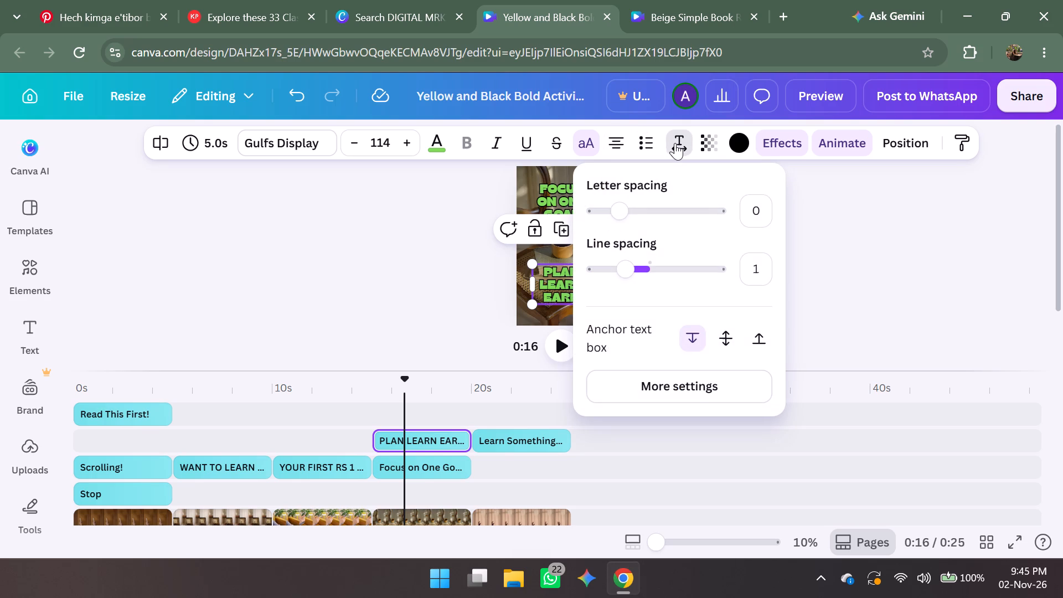
drag(627, 271, 620, 270)
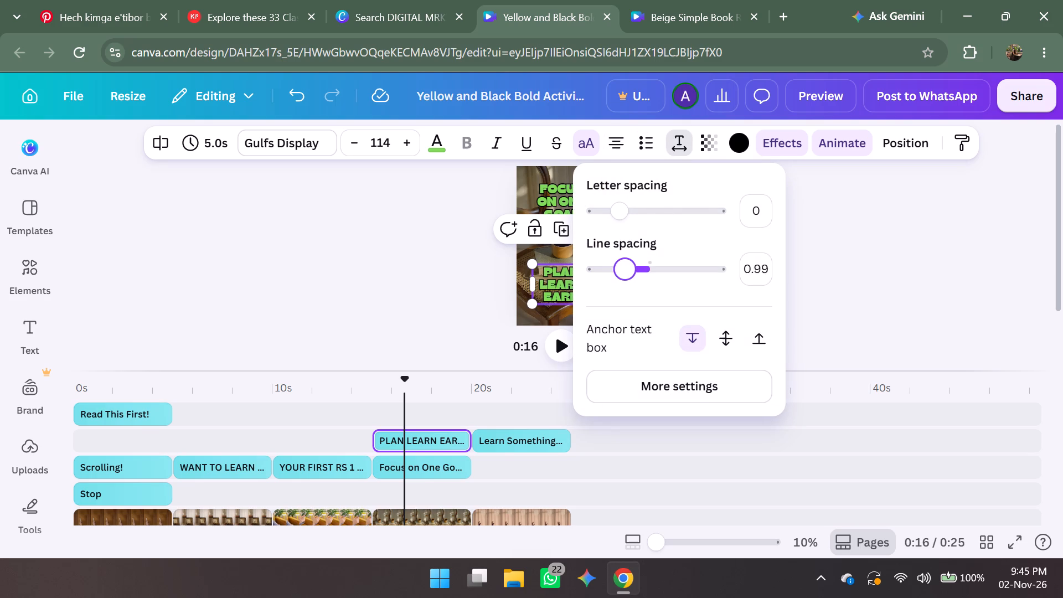
drag(620, 270, 658, 274)
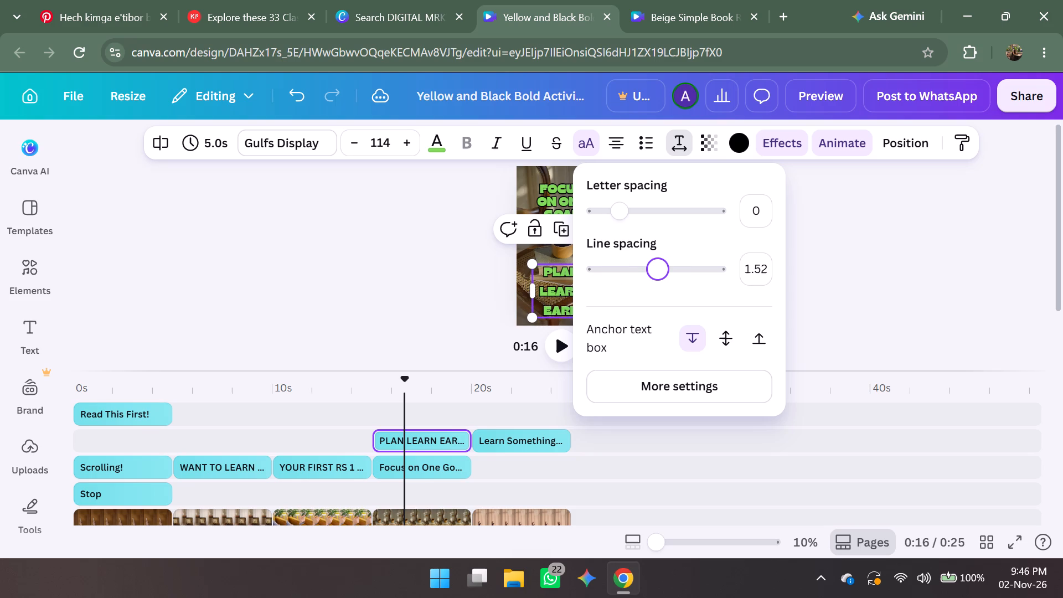
drag(658, 274, 652, 271)
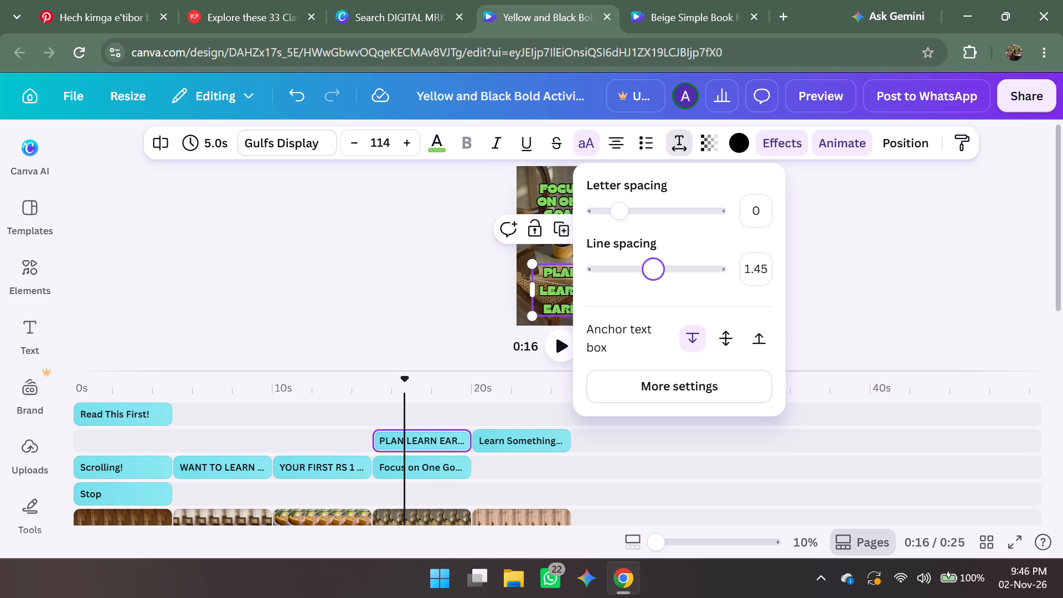
drag(652, 271, 651, 270)
click(940, 287)
click(940, 287)
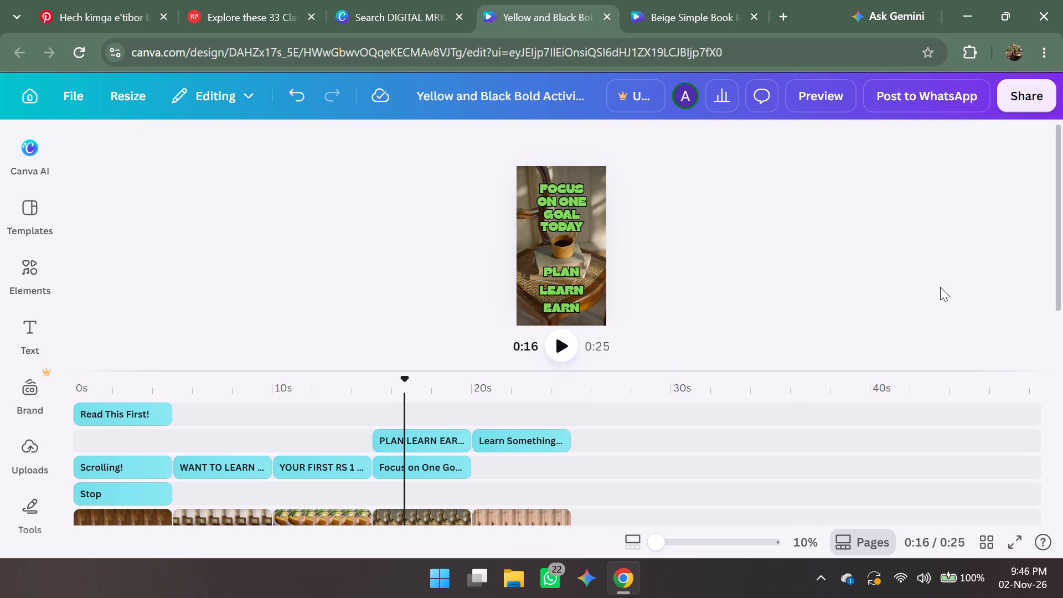
Move the "PLAN LEARN EARN" text slightly up, keeping it horizontally centred in the frame.
drag(572, 290, 571, 285)
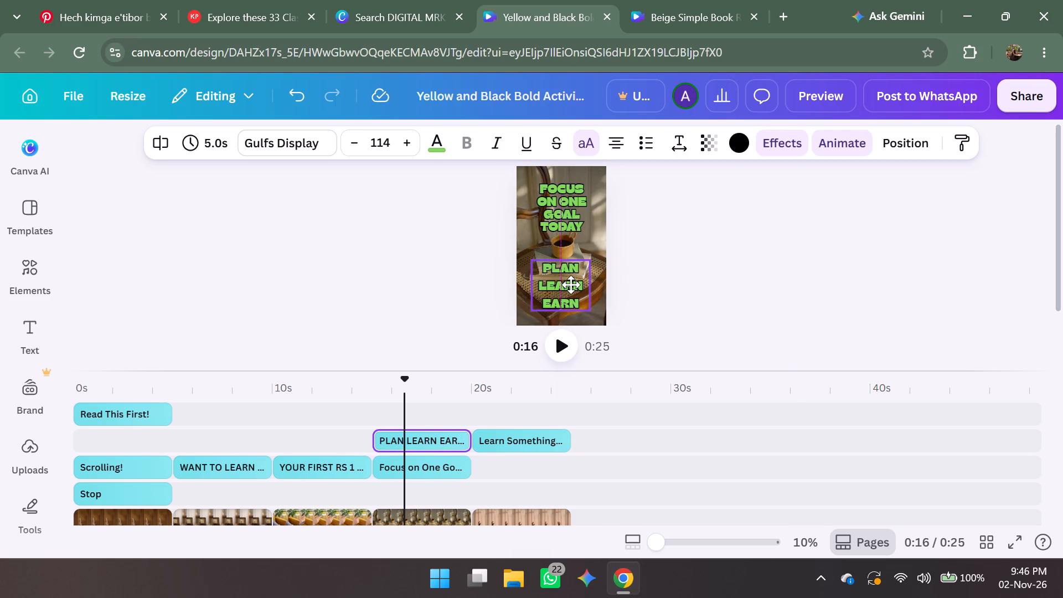
drag(571, 285, 572, 283)
click(842, 246)
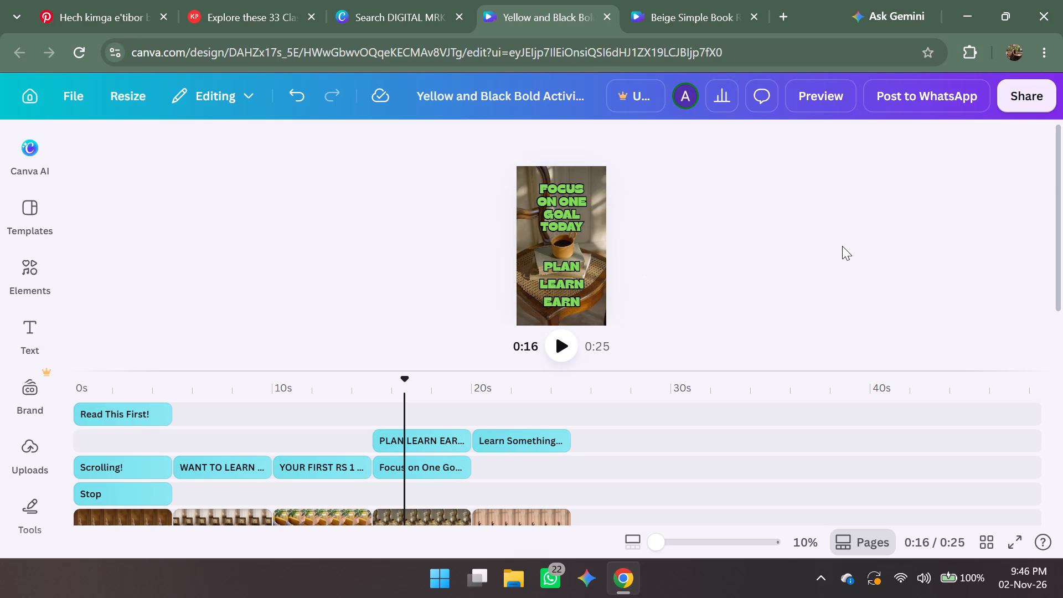
Trim the start of the "PLAN LEARN EARN" text clip so it lasts only the final 3.0 s of its scene.
click(545, 203)
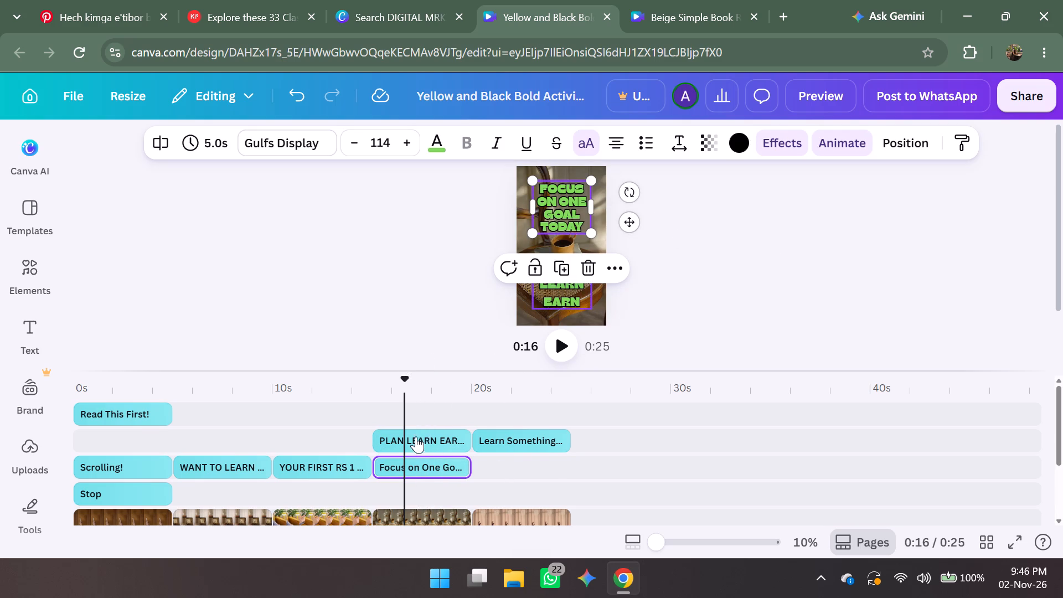
click(431, 434)
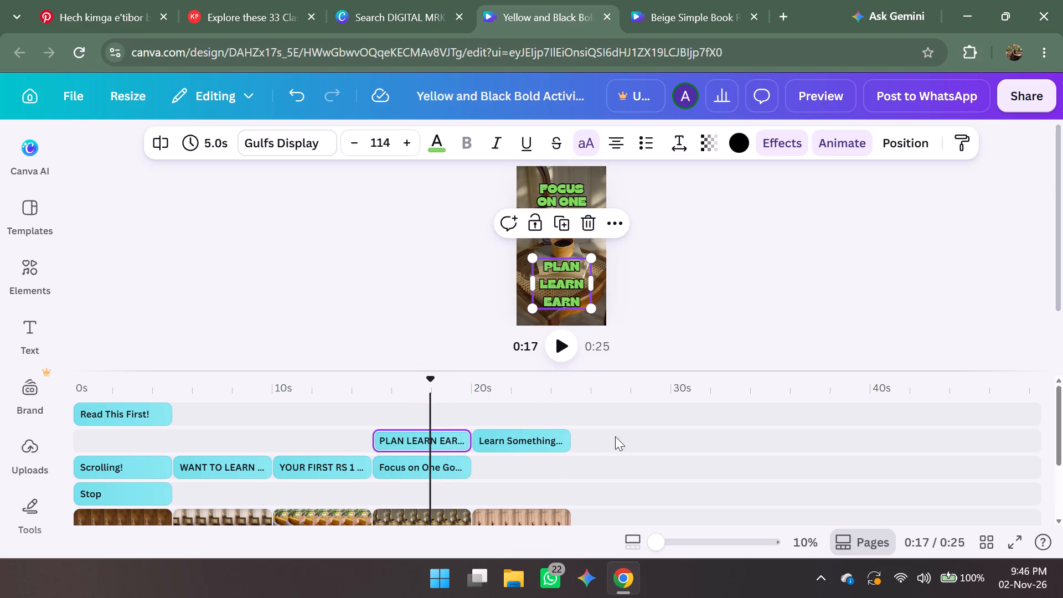
drag(376, 441, 404, 436)
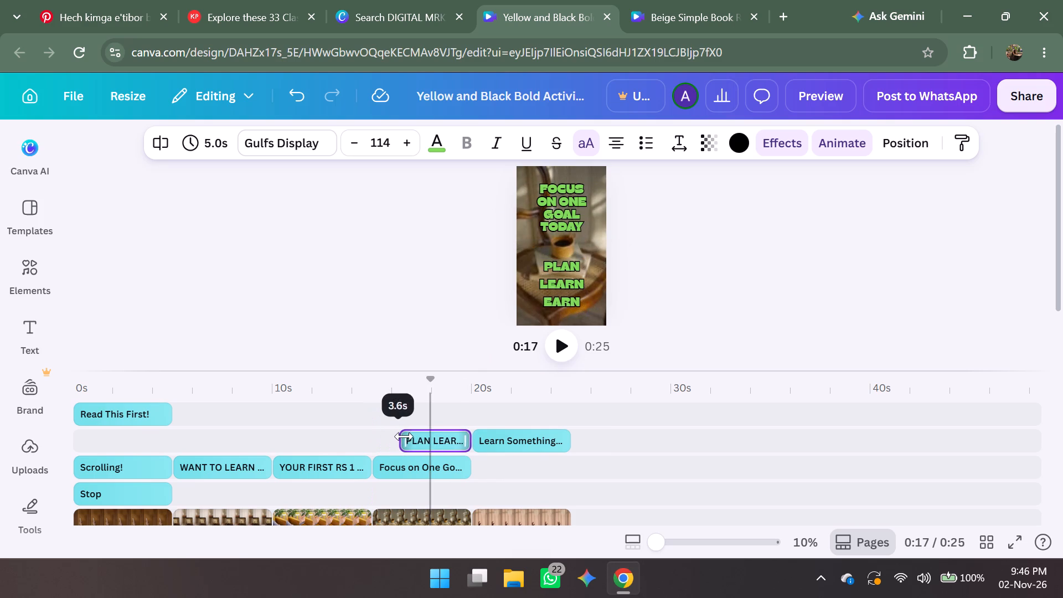
drag(404, 436, 418, 439)
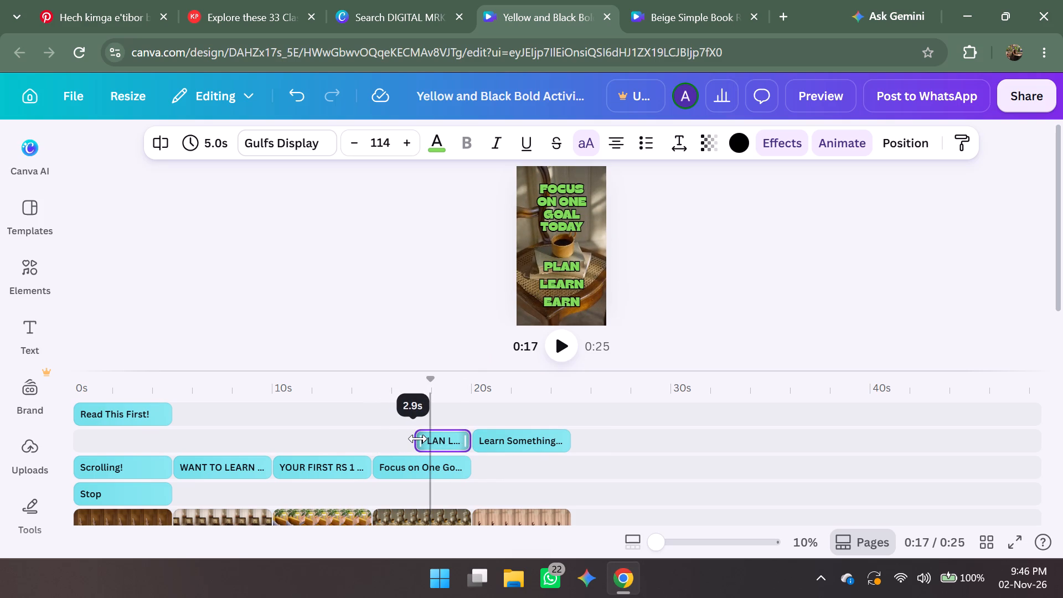
drag(418, 439, 416, 439)
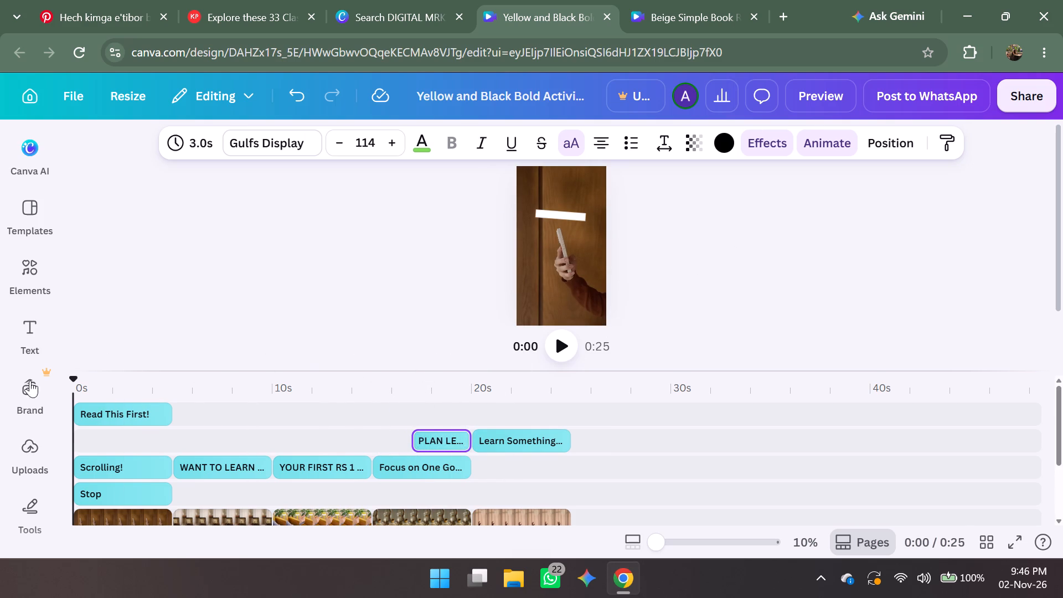
Play the video from the beginning through the "FOCUS ON ONE GOAL TODAY" scene to check the text timing.
click(439, 328)
click(566, 347)
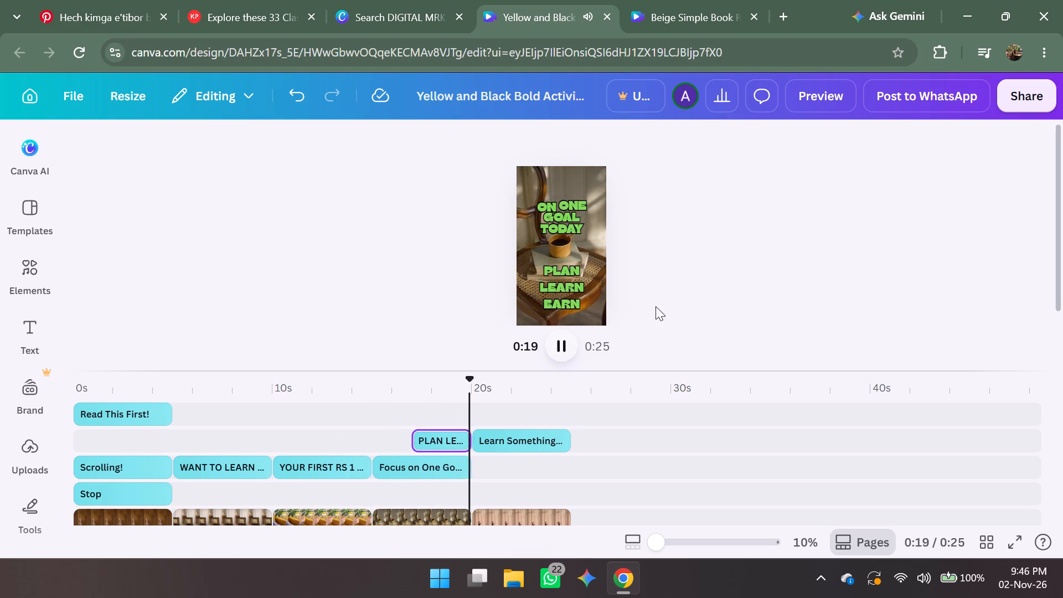
Examine the available animation presets on the "PLAN LEARN EARN" text, from the text-specific styles to the general and add-on effects.
click(433, 436)
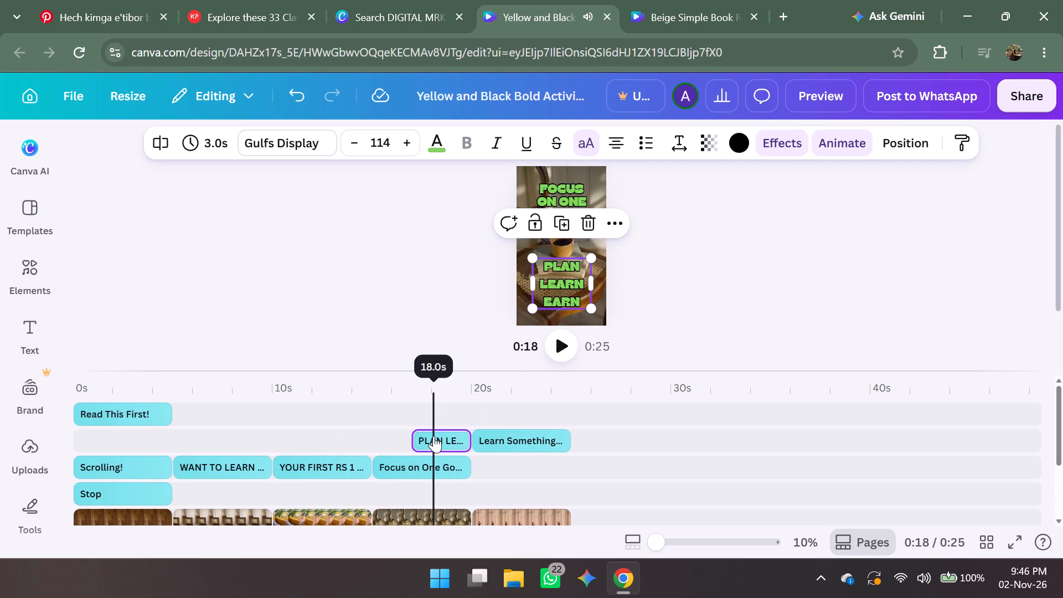
click(838, 147)
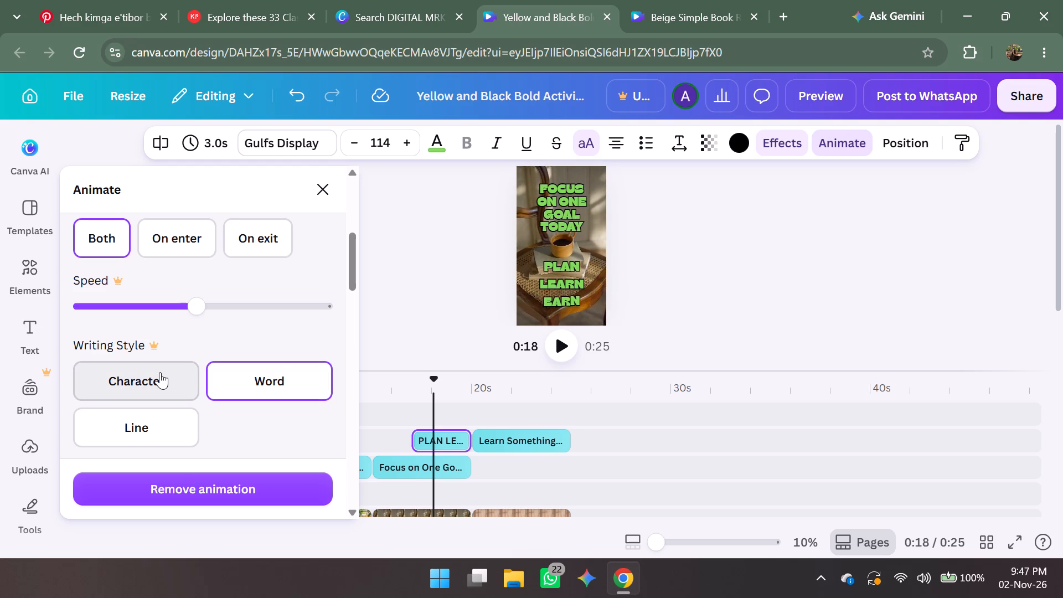
scroll(160, 372, down, 4)
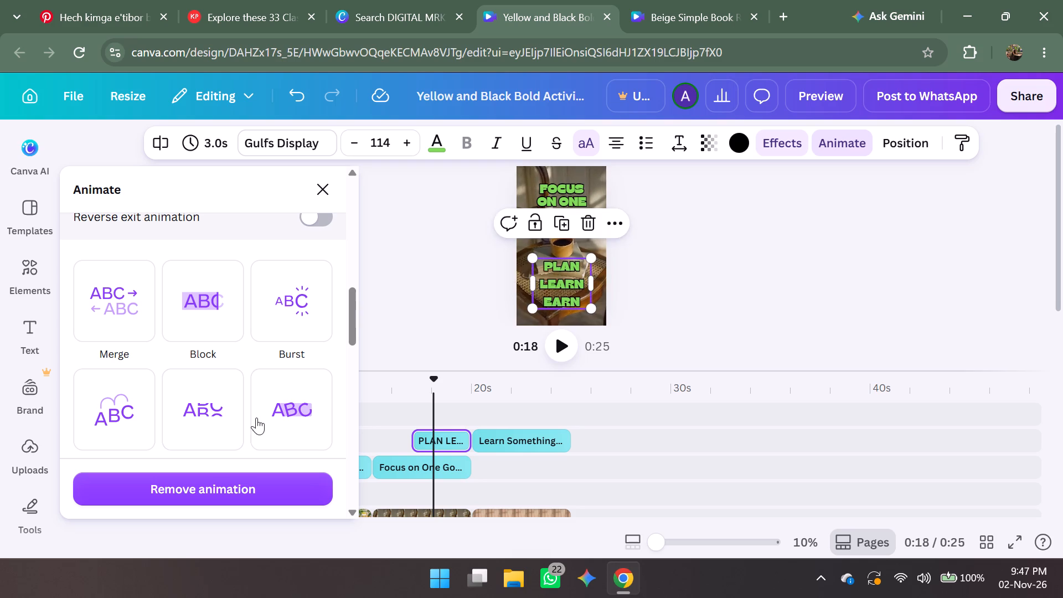
scroll(256, 417, down, 2)
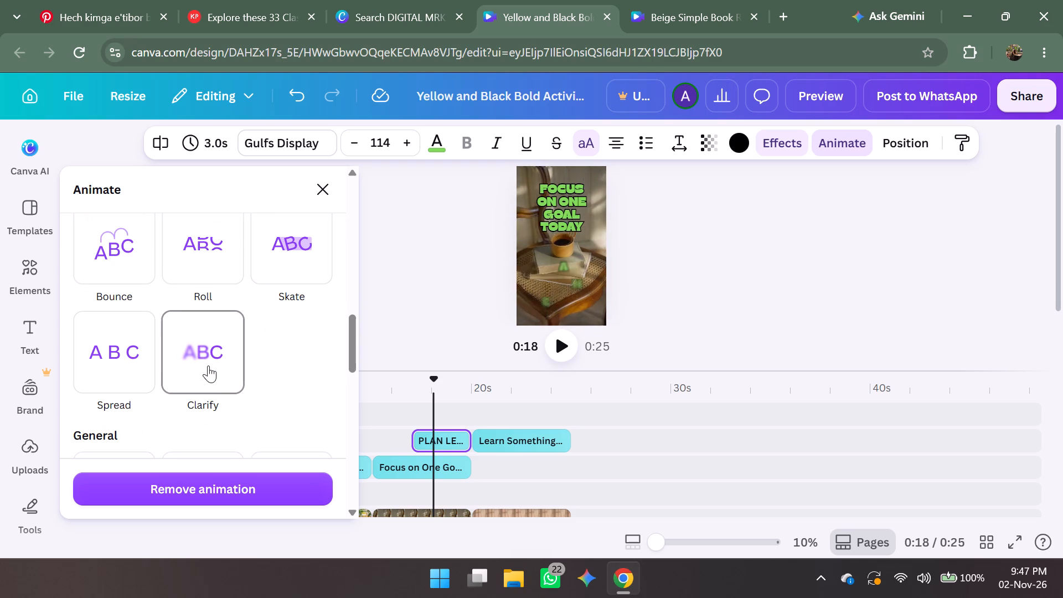
scroll(208, 365, down, 1)
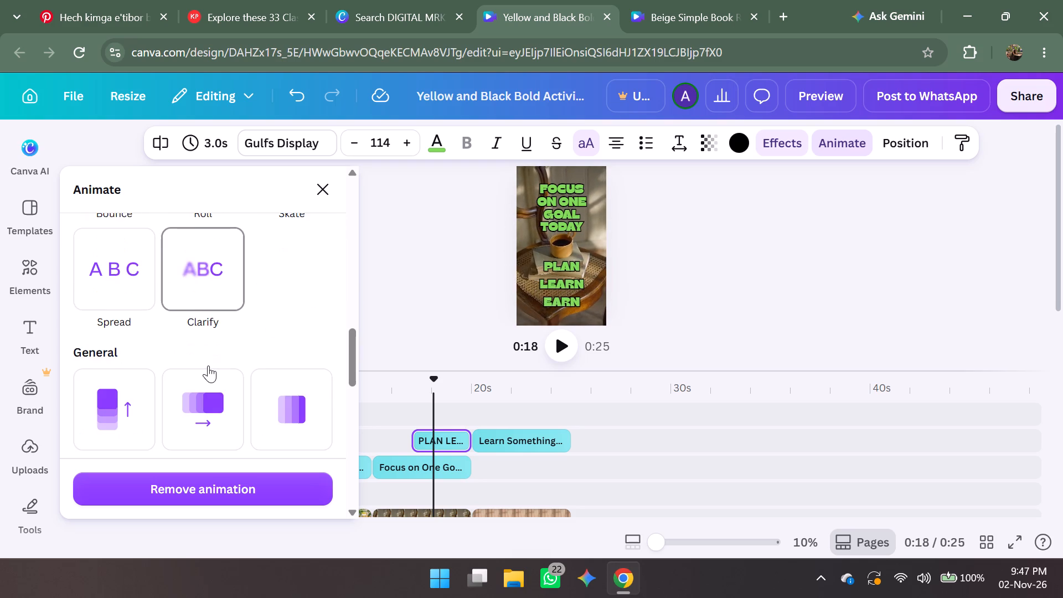
scroll(208, 365, down, 2)
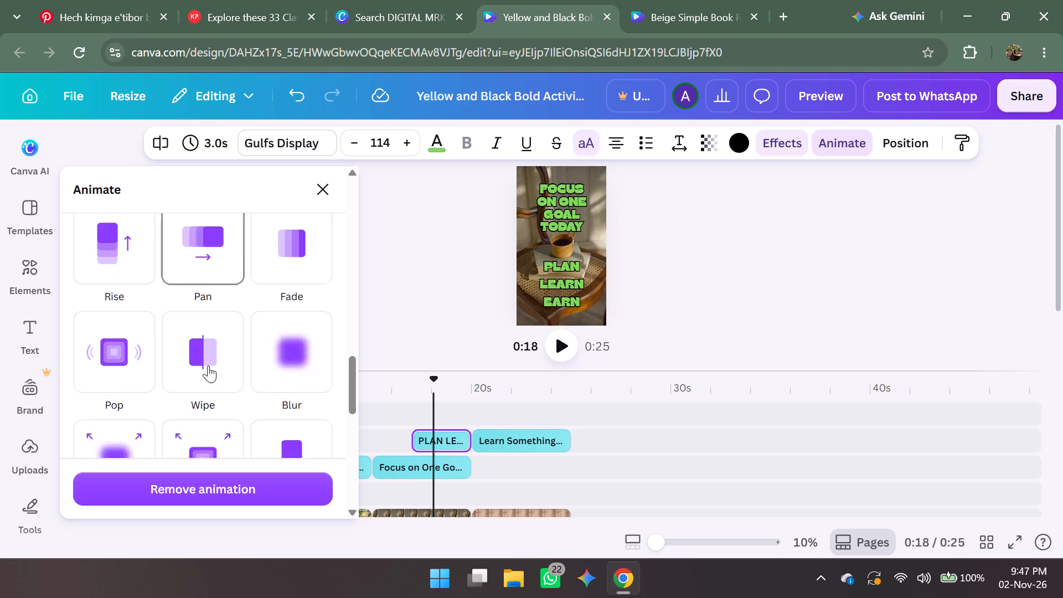
scroll(208, 365, down, 6)
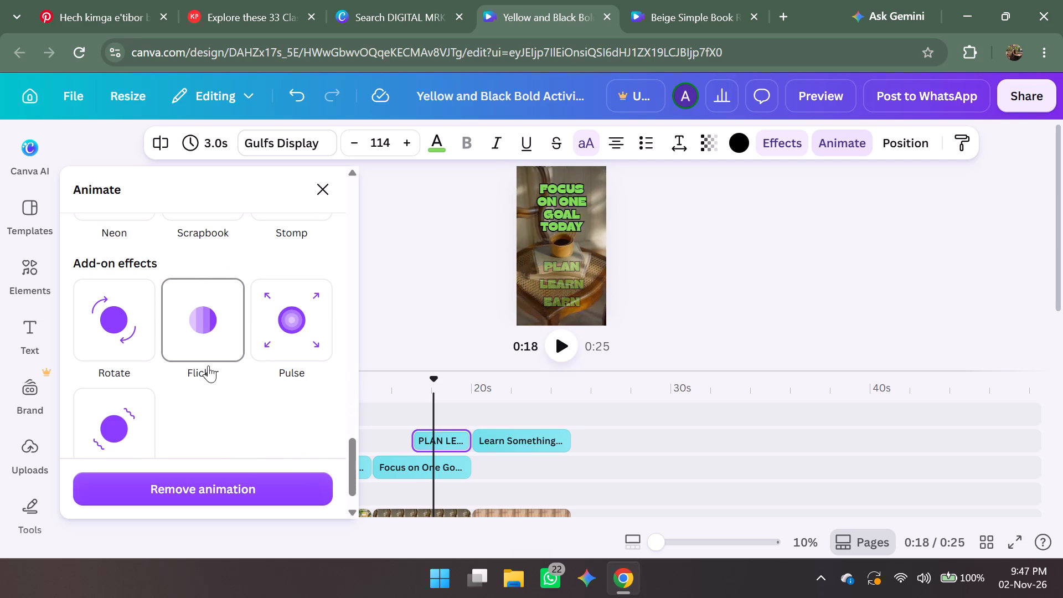
scroll(208, 365, up, 7)
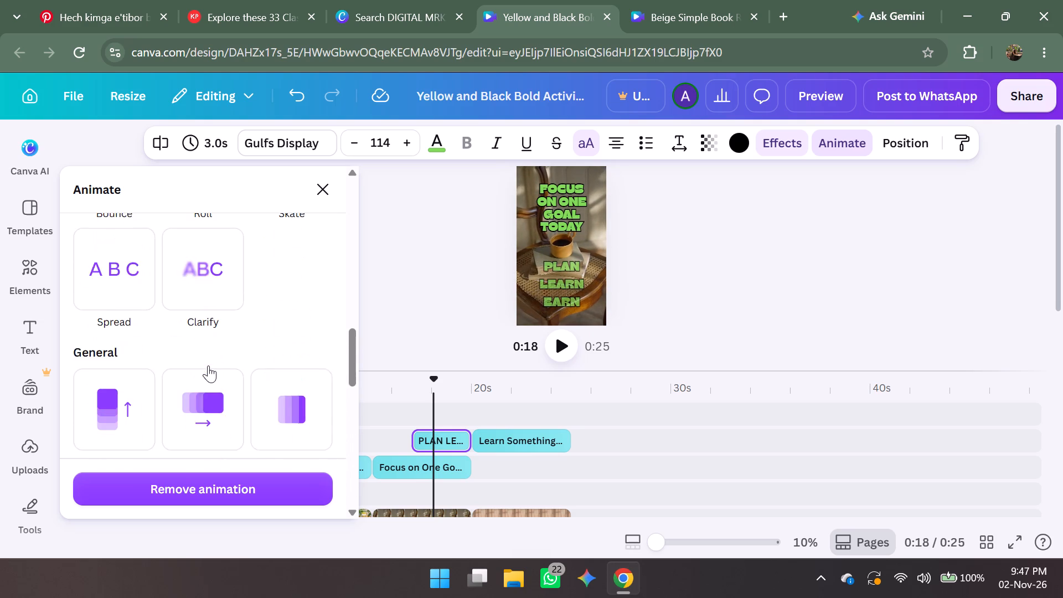
scroll(208, 365, up, 5)
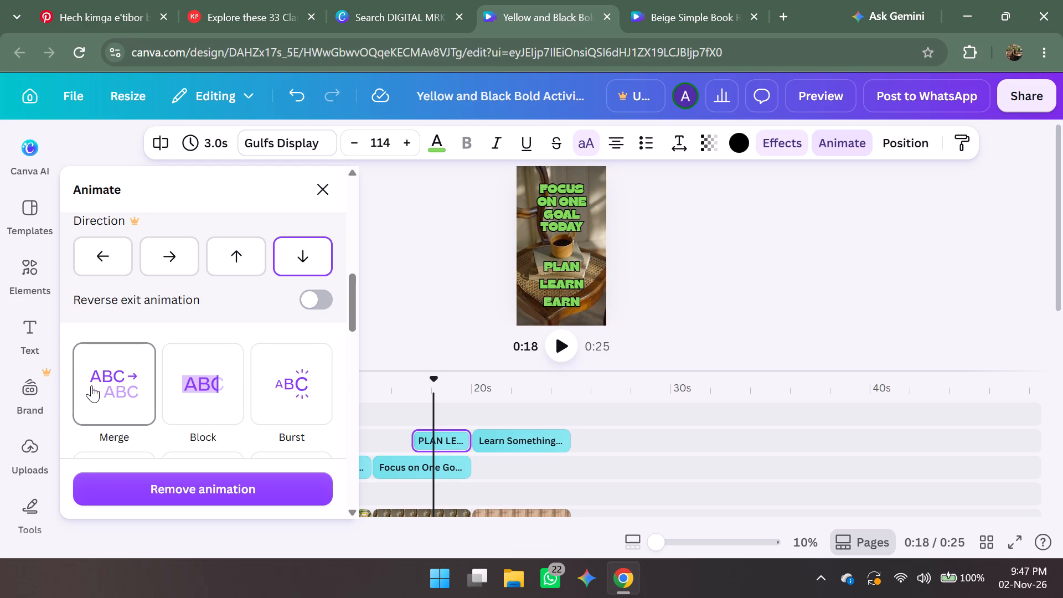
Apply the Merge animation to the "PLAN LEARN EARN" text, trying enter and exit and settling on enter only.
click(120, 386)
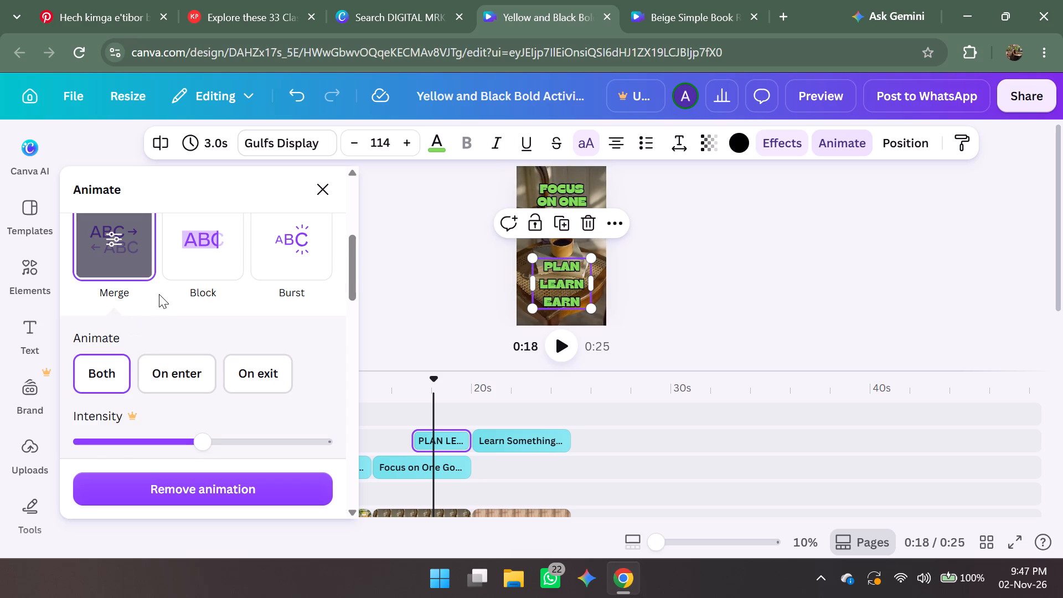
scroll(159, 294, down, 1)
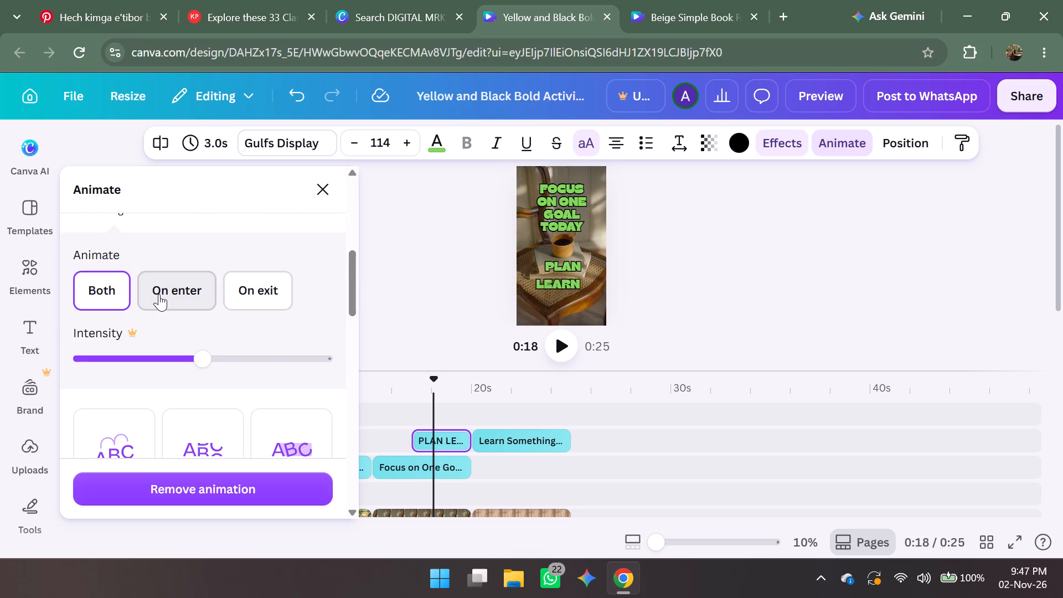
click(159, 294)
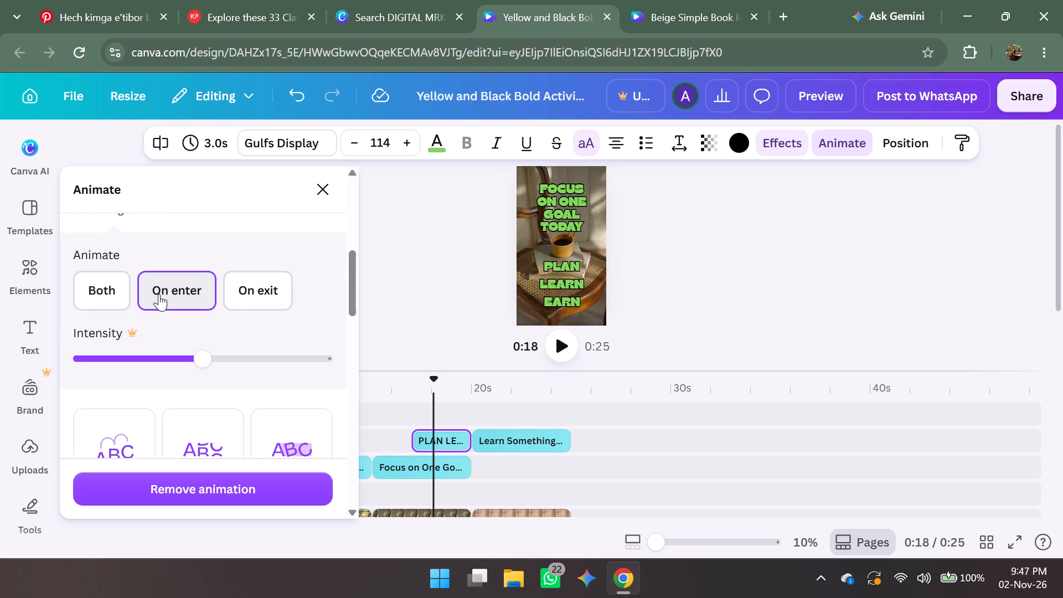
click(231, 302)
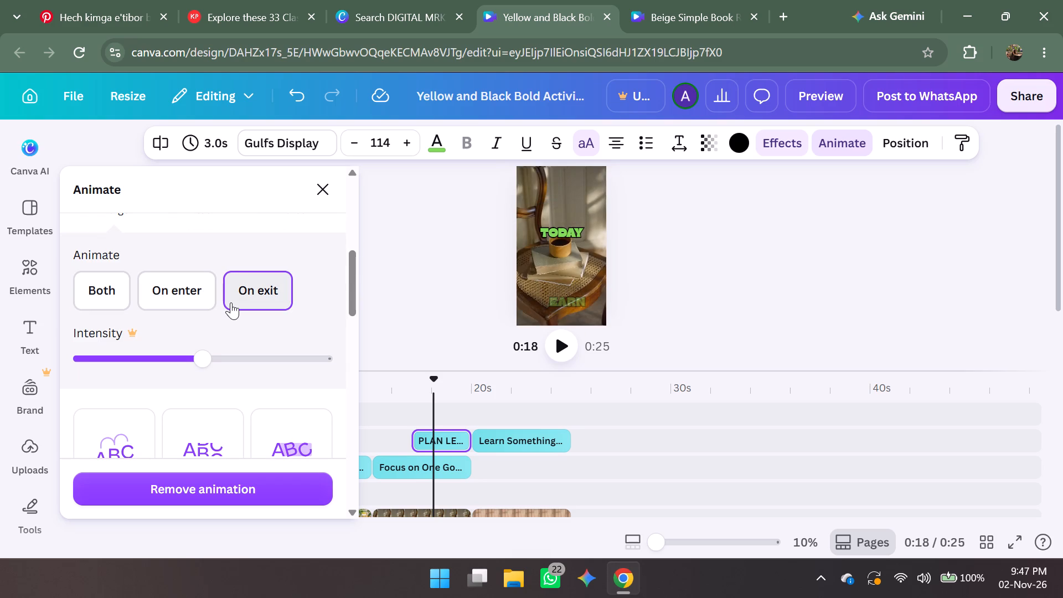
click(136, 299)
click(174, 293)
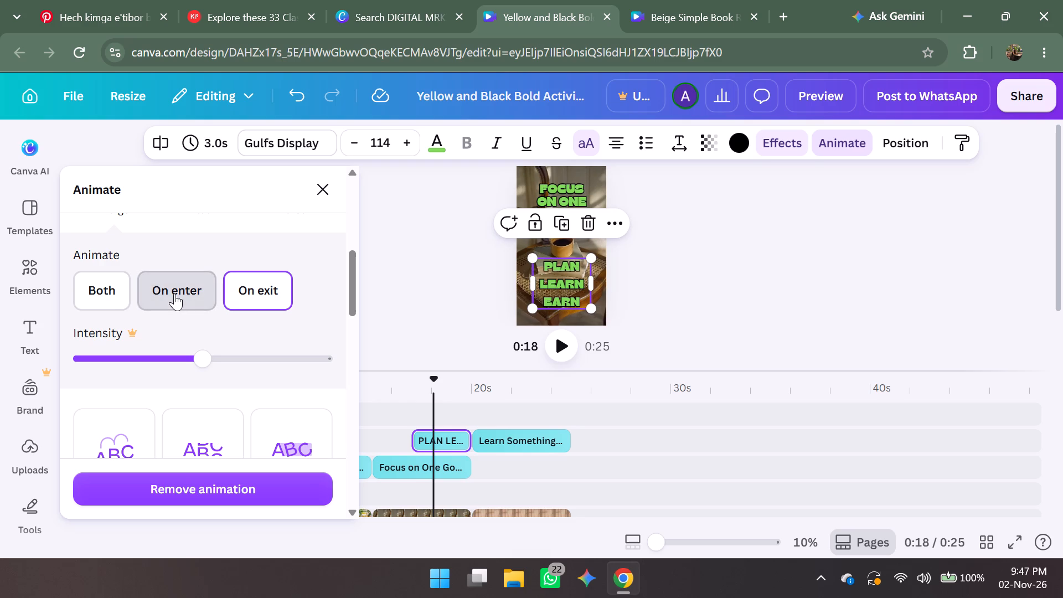
Apply the Ascend animation to the "PLAN LEARN EARN" text.
scroll(295, 310, up, 2)
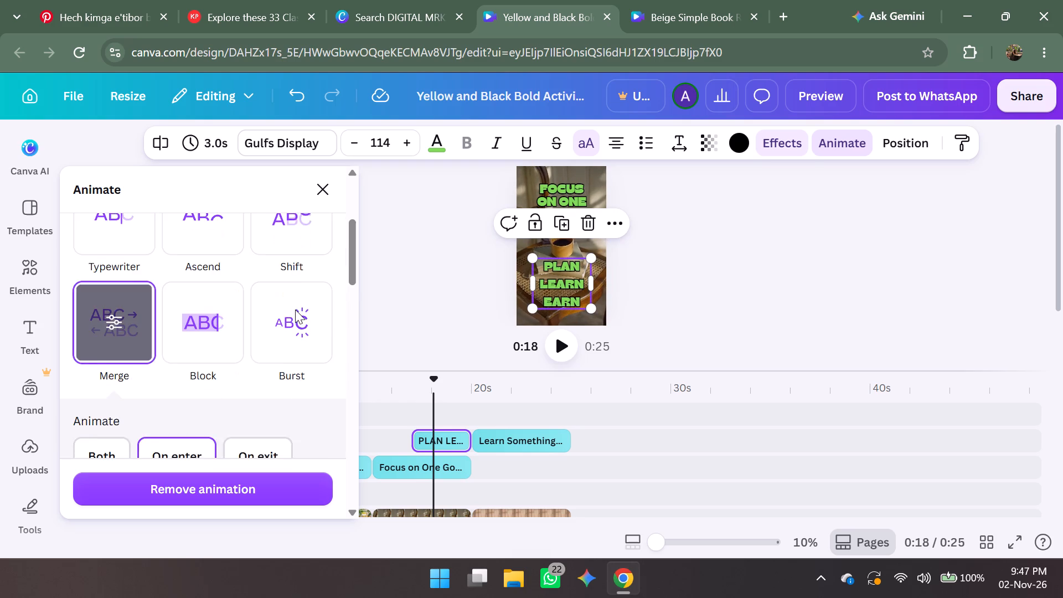
scroll(295, 310, up, 3)
scroll(295, 310, down, 1)
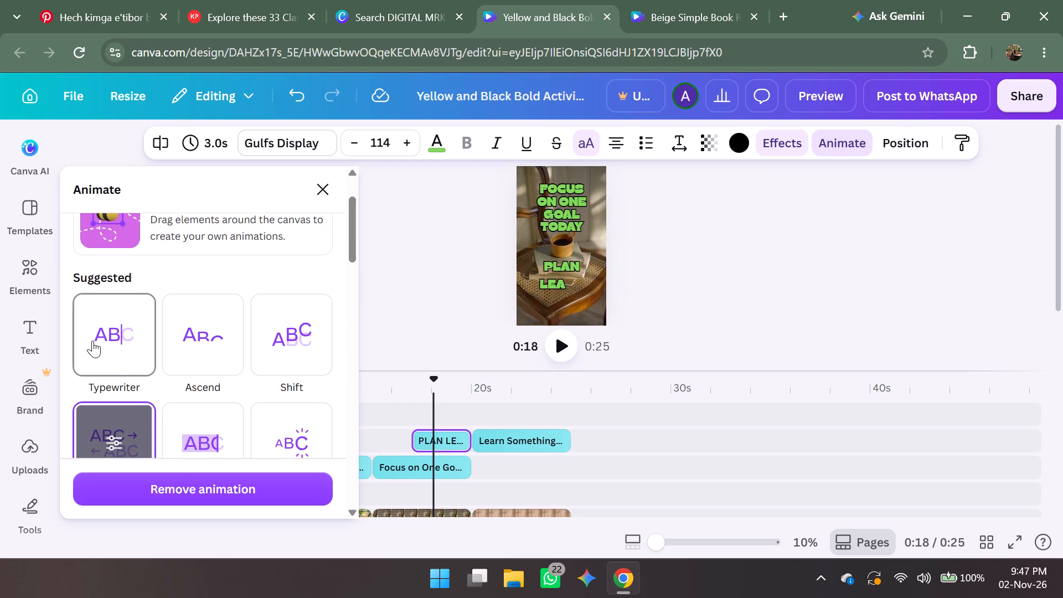
click(184, 357)
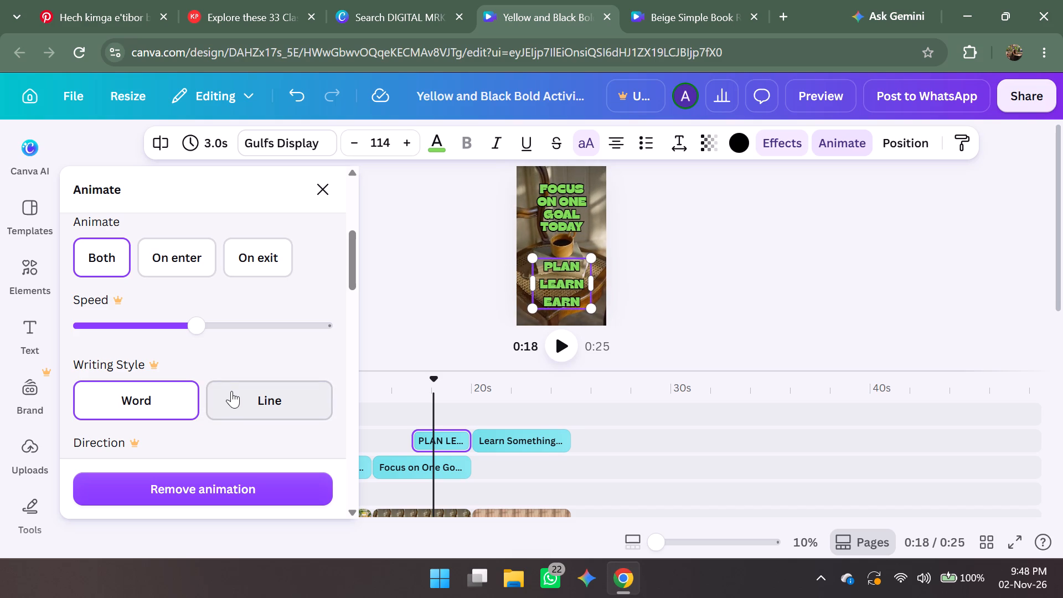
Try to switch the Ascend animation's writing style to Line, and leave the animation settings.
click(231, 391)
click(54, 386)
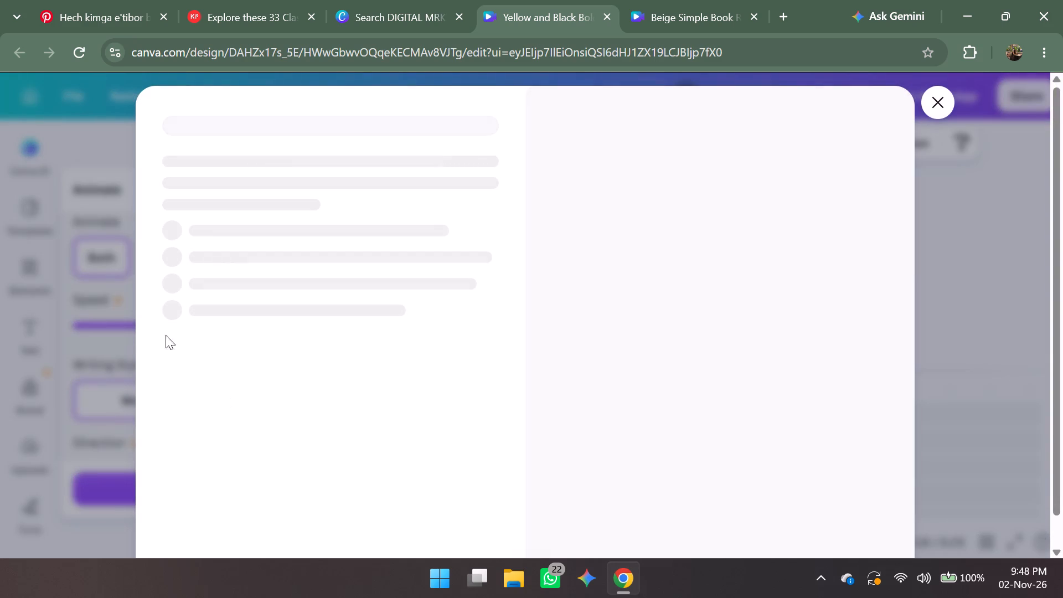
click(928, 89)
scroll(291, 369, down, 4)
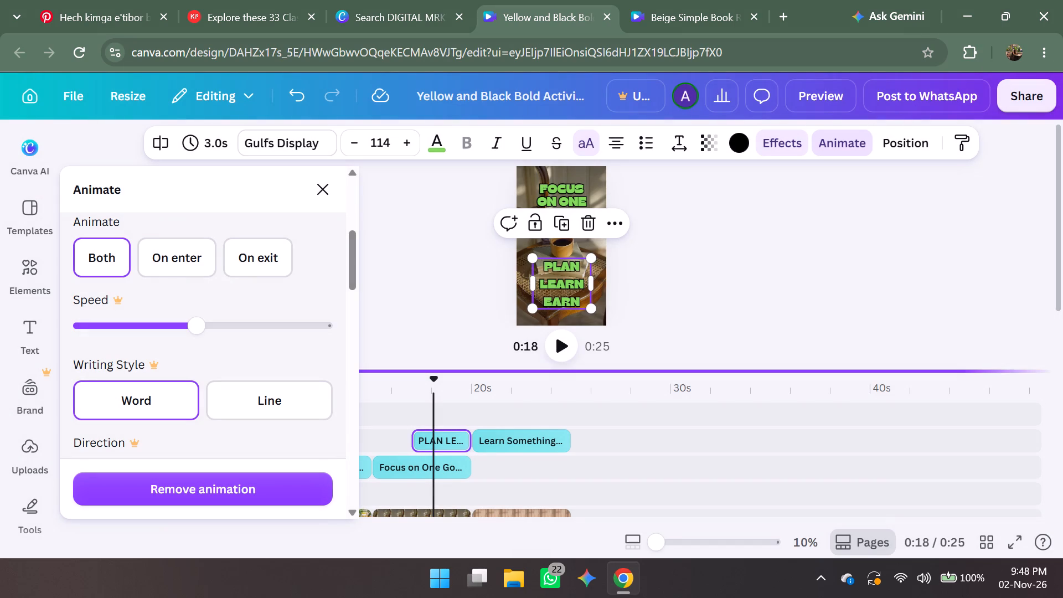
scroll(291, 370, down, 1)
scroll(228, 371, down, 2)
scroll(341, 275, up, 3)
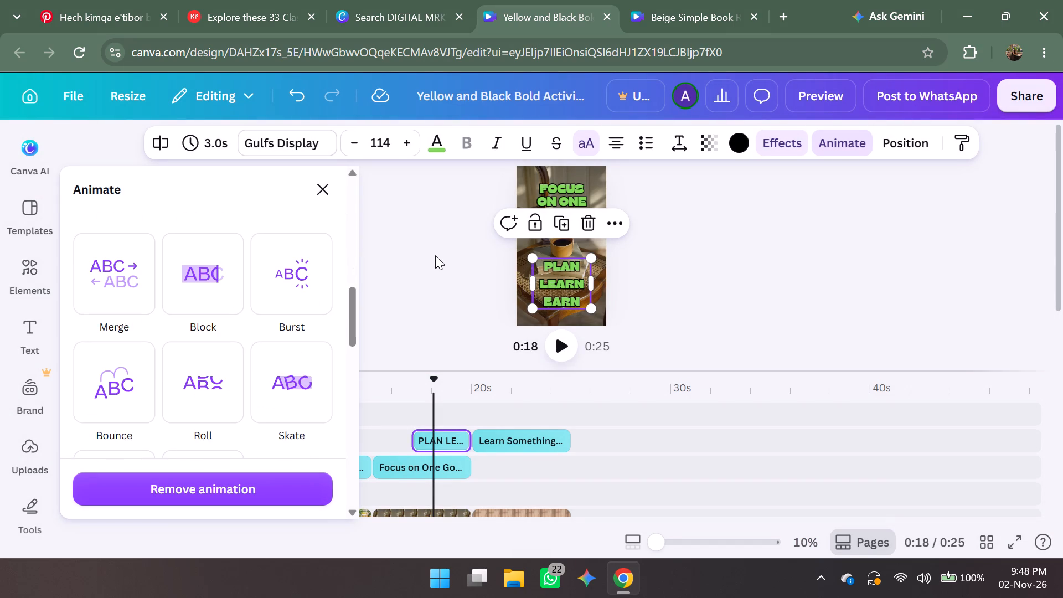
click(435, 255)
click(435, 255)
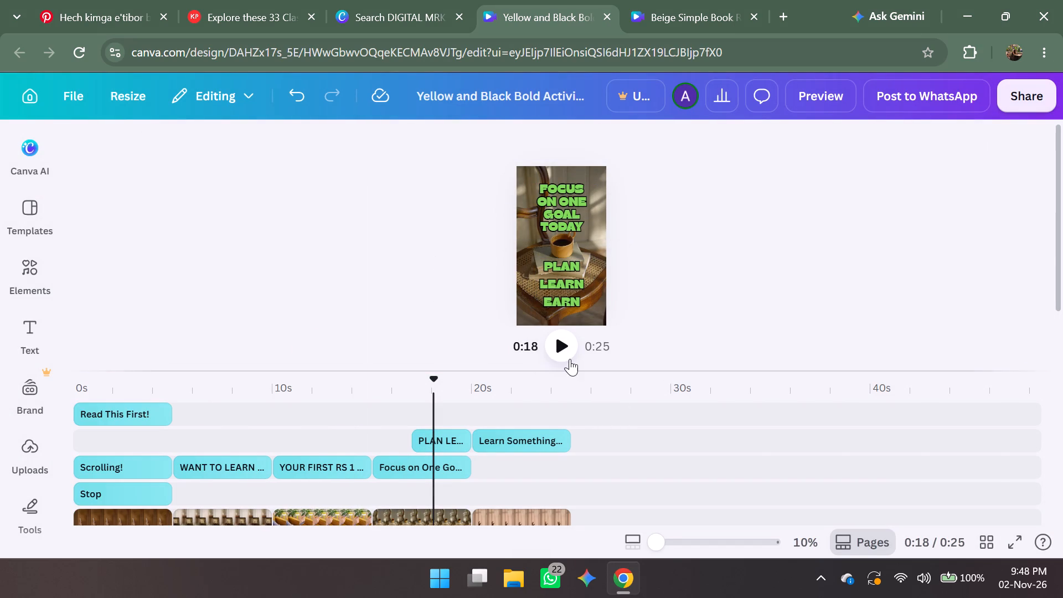
Play the video from just before the "FOCUS ON ONE GOAL TODAY" scene to check the "PLAN LEARN EARN" text animation.
drag(435, 399, 353, 404)
click(554, 347)
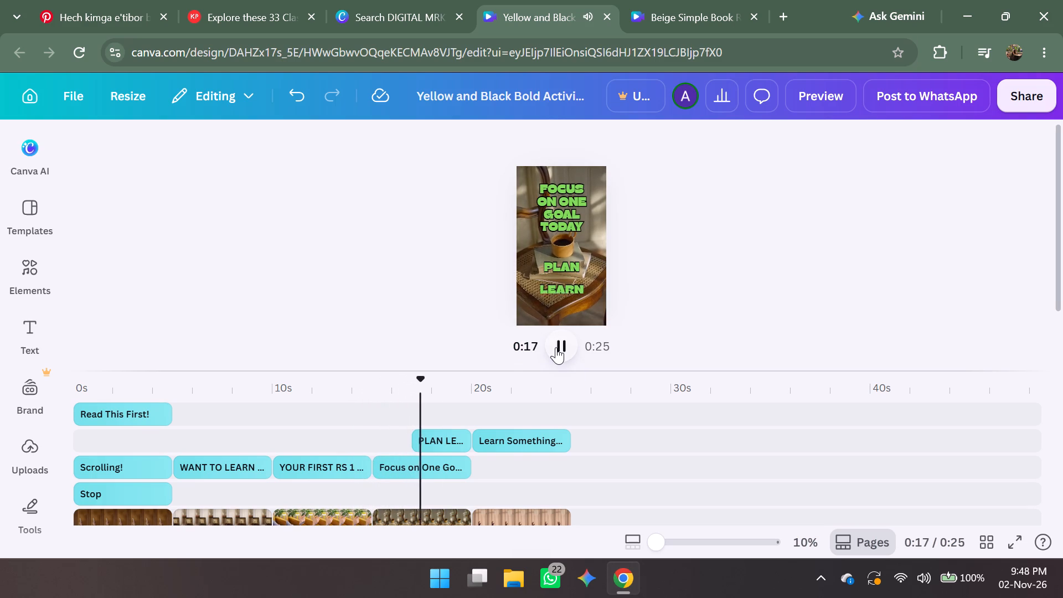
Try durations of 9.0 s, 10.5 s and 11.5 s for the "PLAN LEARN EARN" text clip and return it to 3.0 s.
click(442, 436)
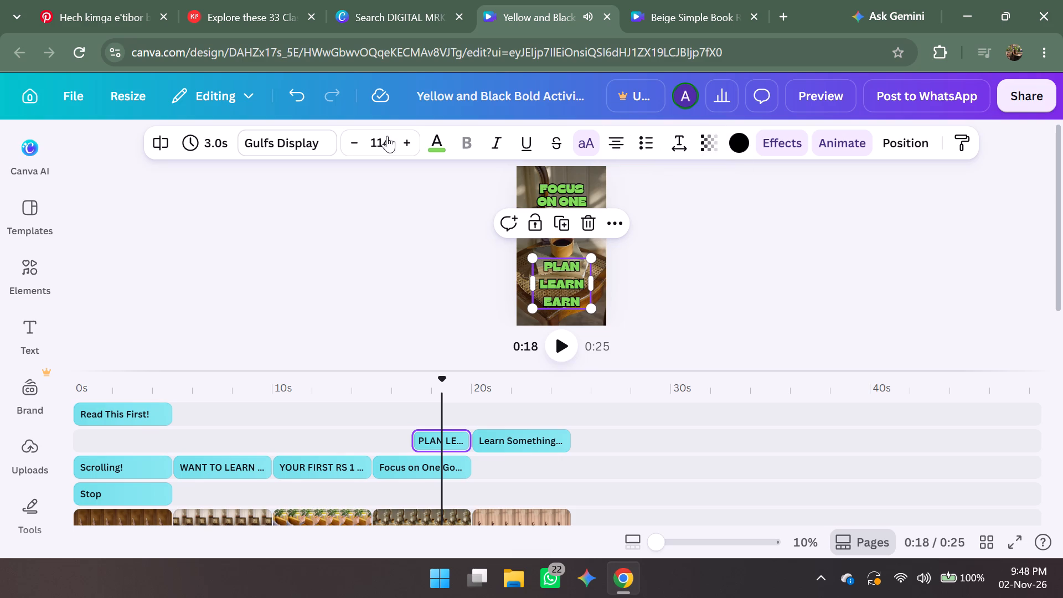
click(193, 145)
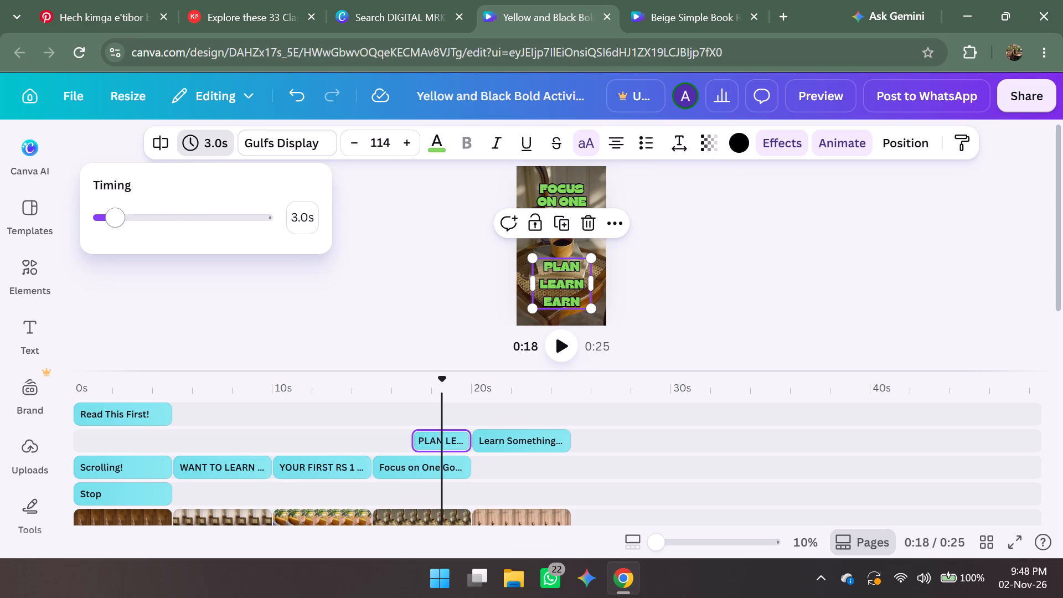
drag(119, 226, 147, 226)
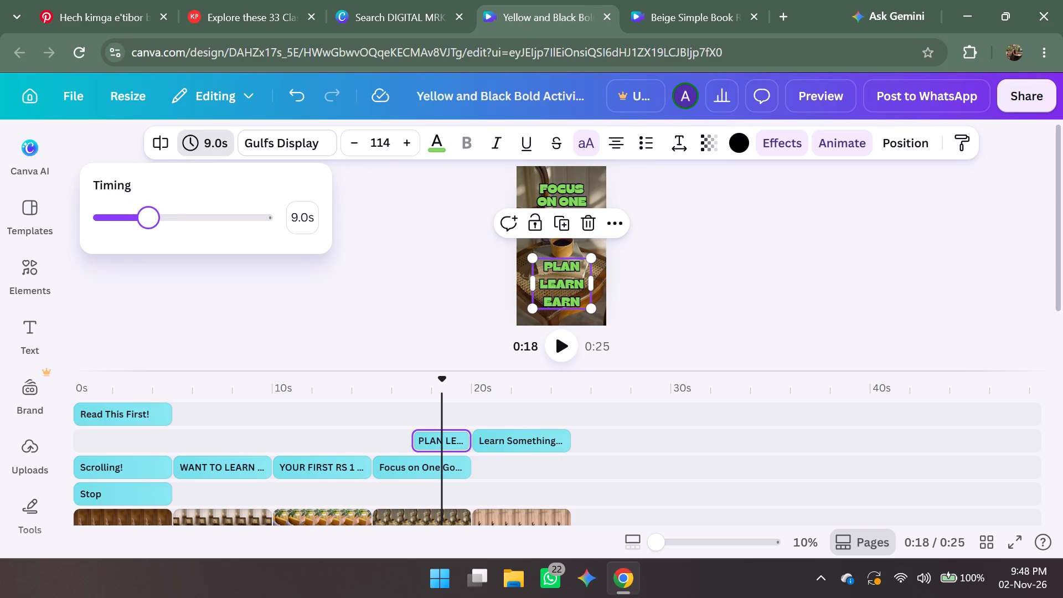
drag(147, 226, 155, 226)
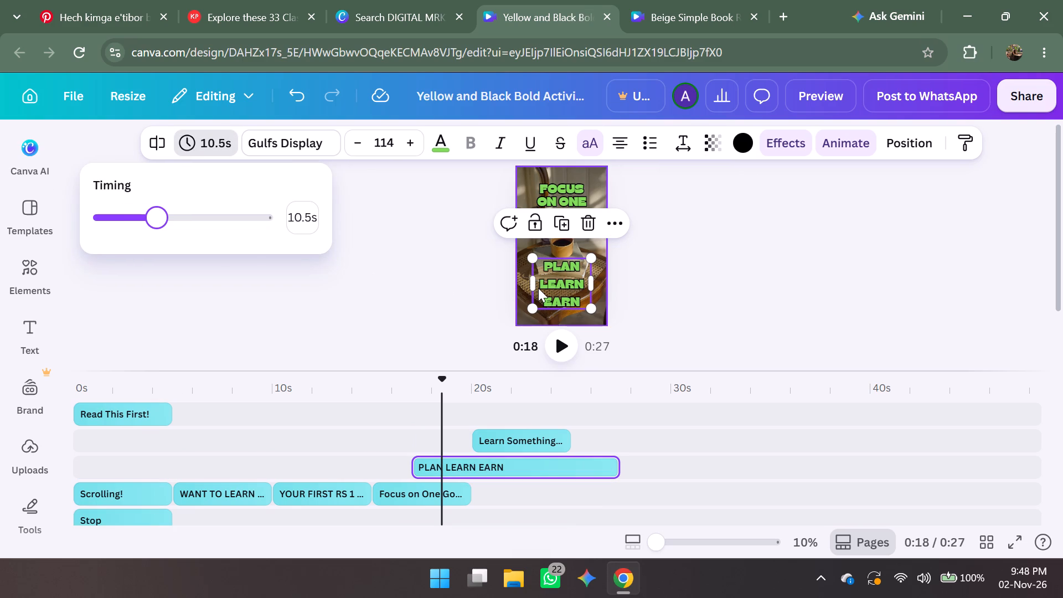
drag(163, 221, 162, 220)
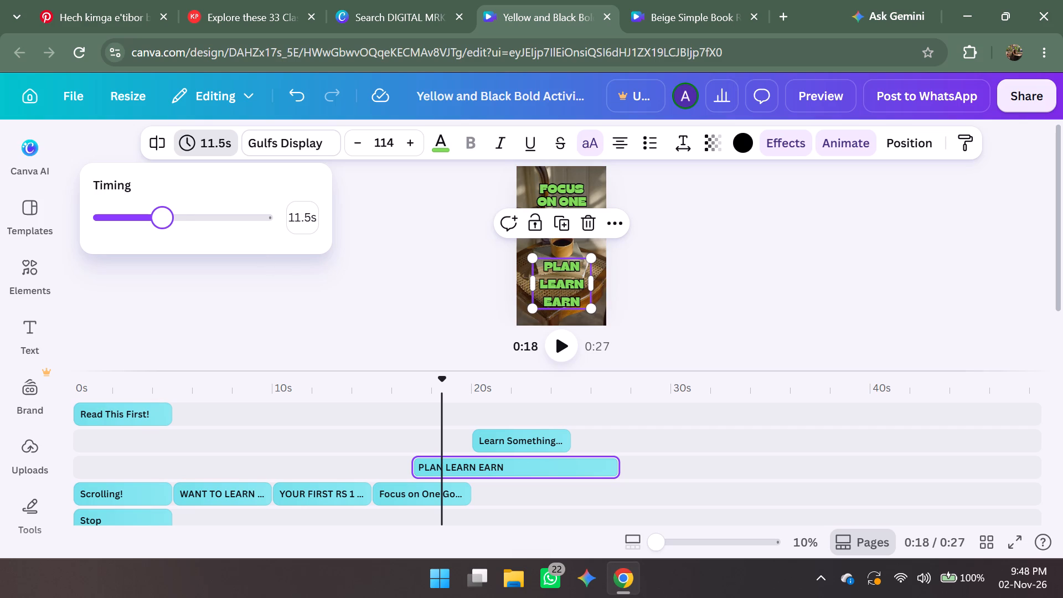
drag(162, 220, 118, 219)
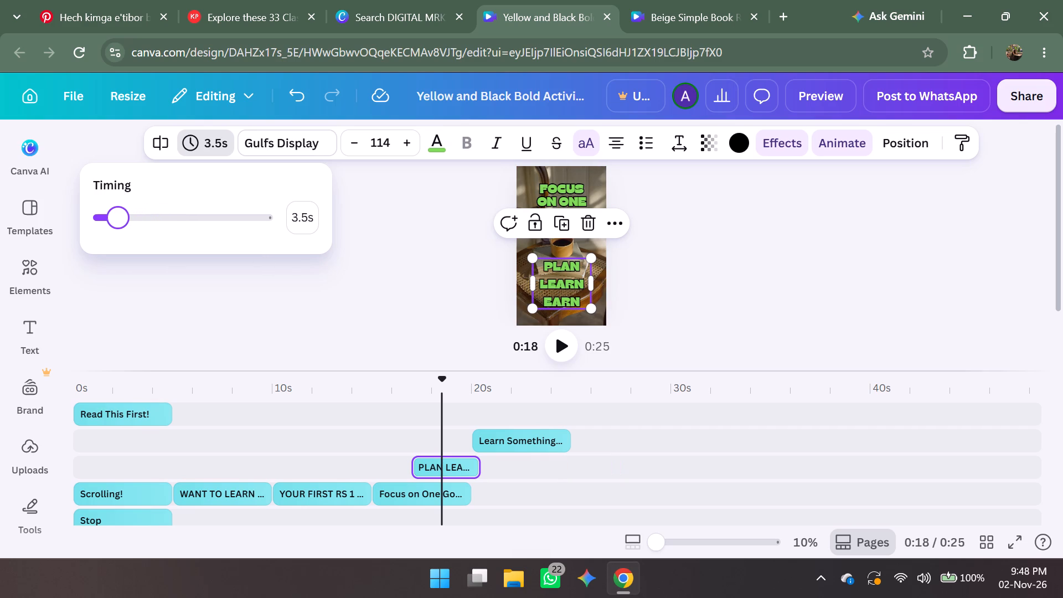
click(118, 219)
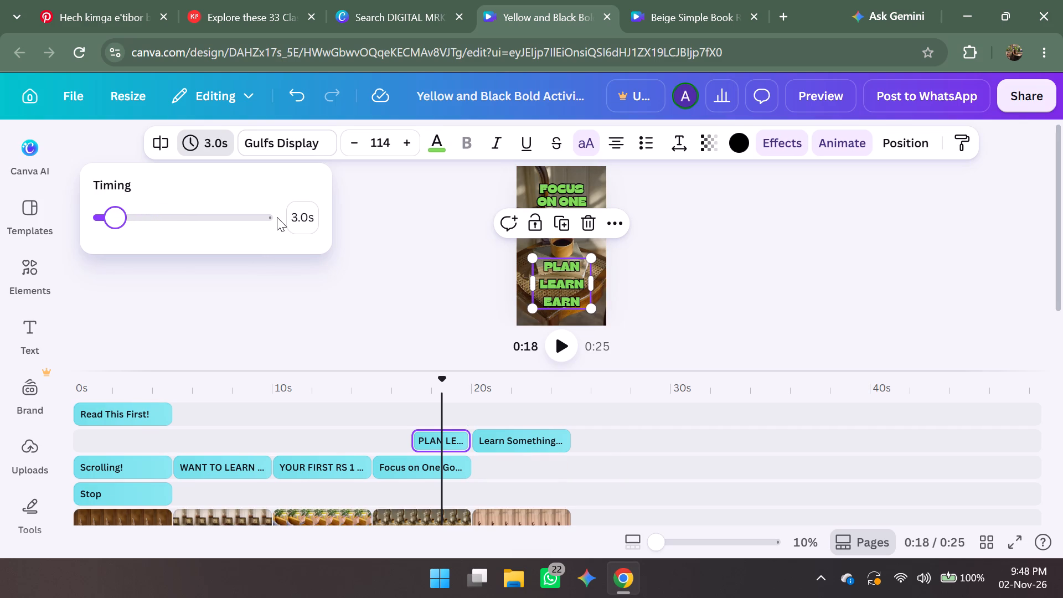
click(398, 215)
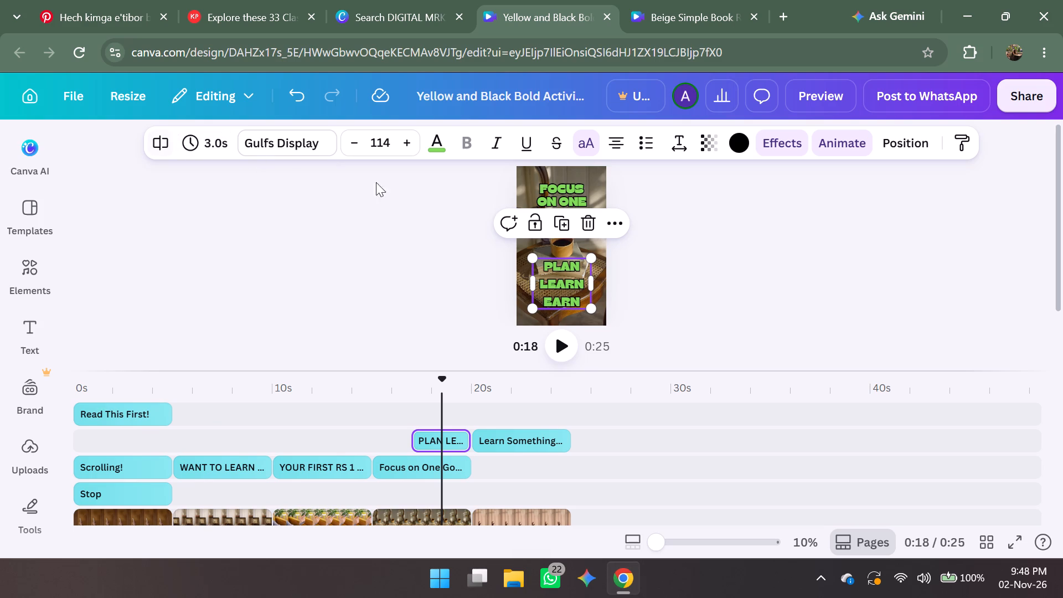
Play the end of the "FOCUS ON ONE GOAL TODAY" scene and on into the "LEARN SOMETHING NEW" scene to review them.
click(566, 338)
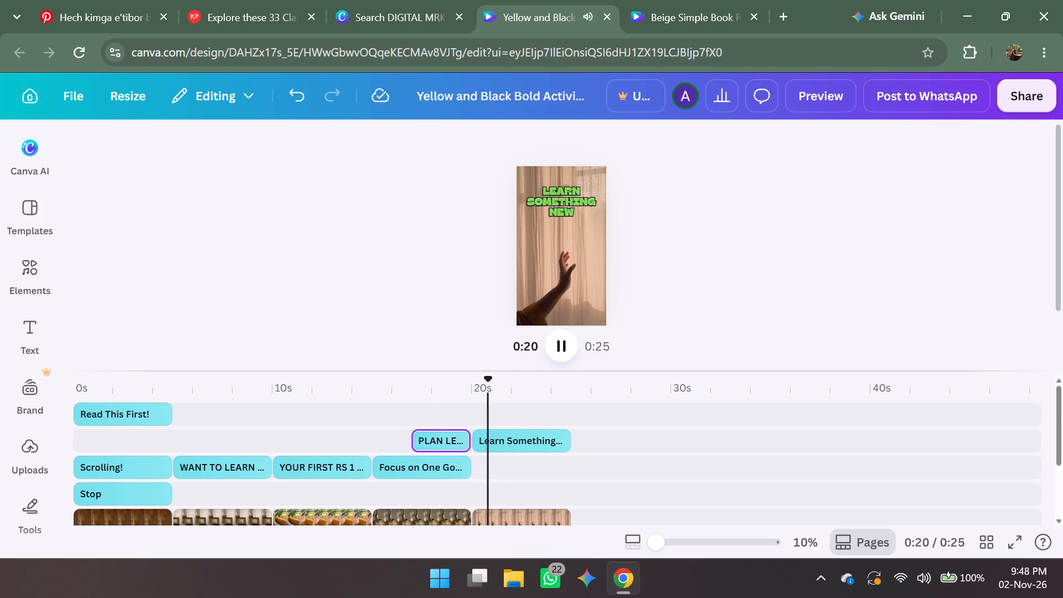
drag(486, 399, 398, 395)
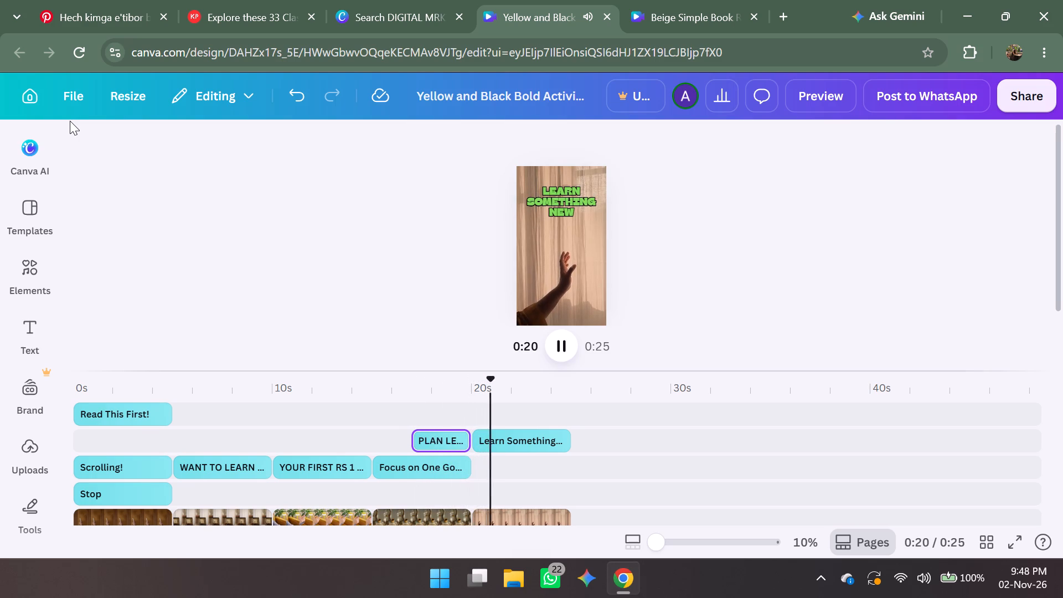
click(746, 235)
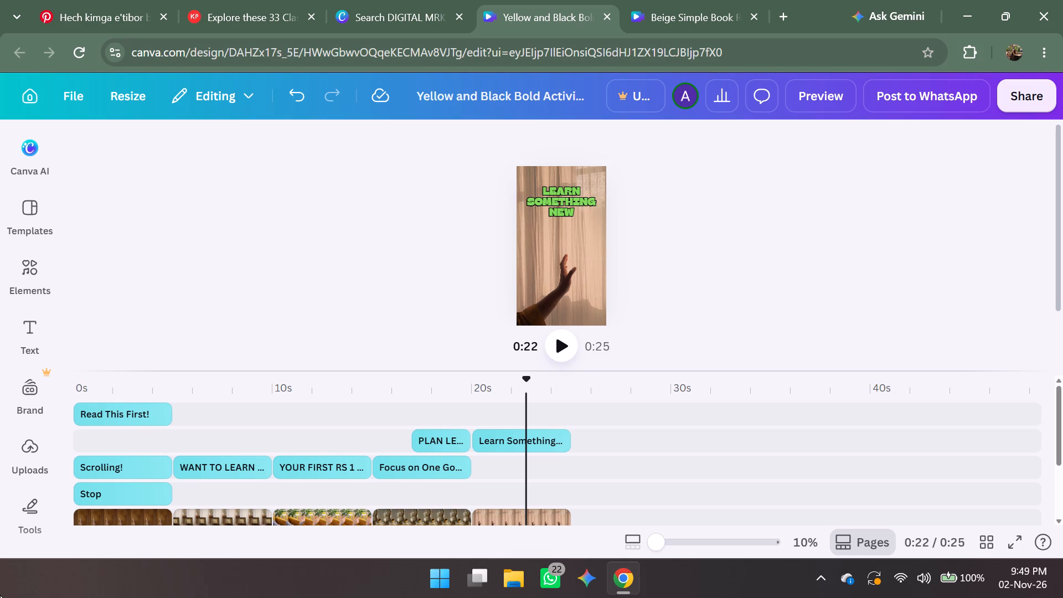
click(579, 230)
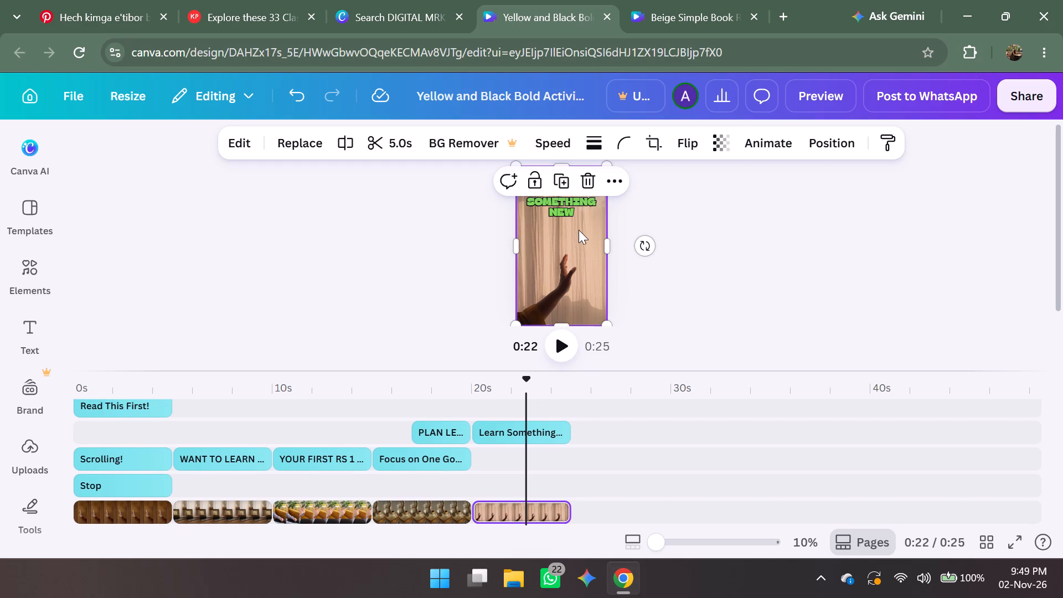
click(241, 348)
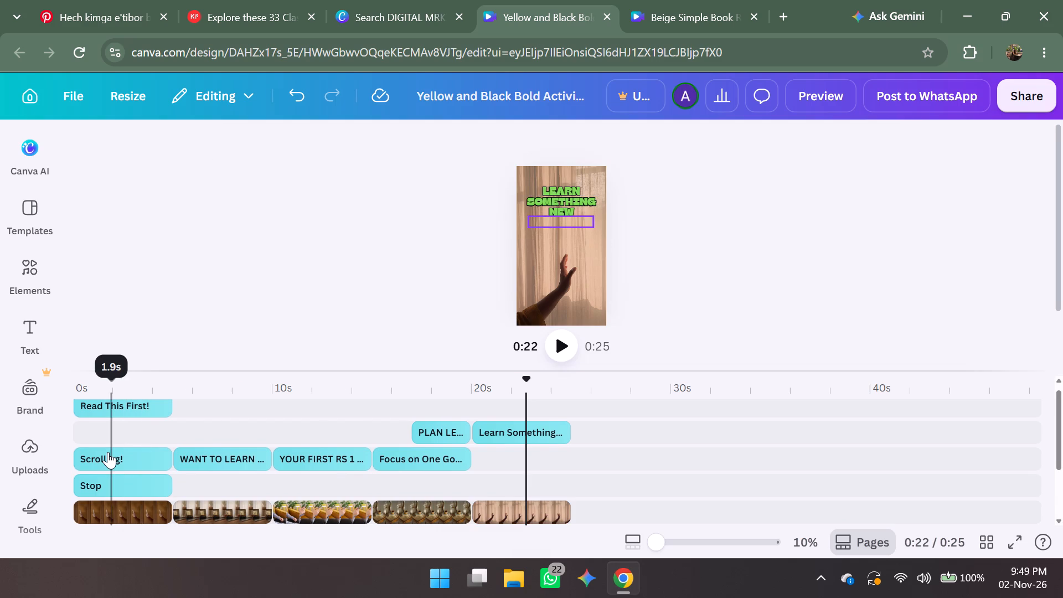
Duplicate the "READ THIS FIRST!" text in the opening "STOP SCROLLING!" scene.
click(108, 452)
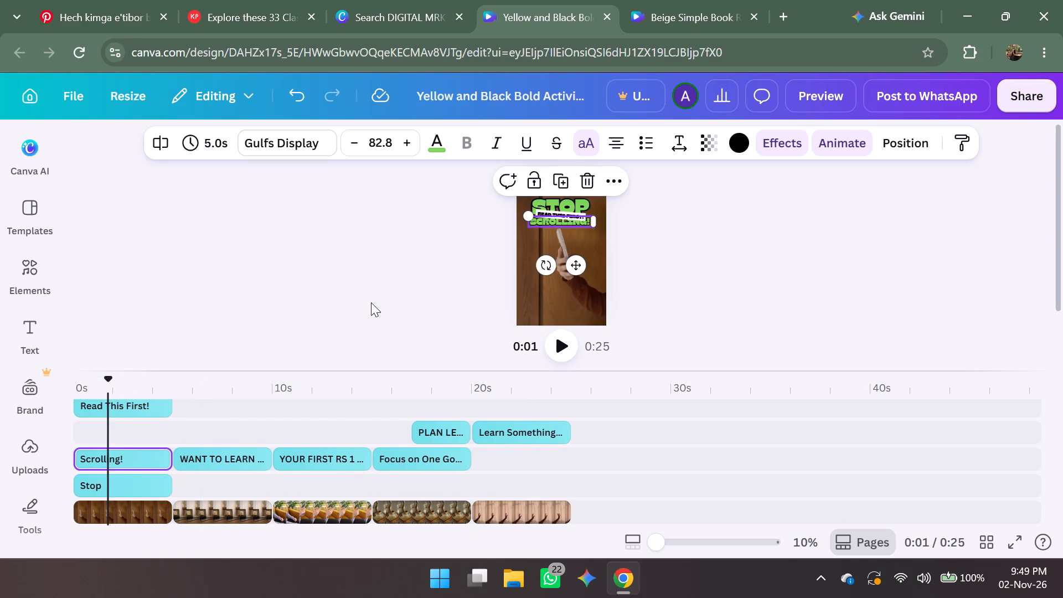
click(560, 214)
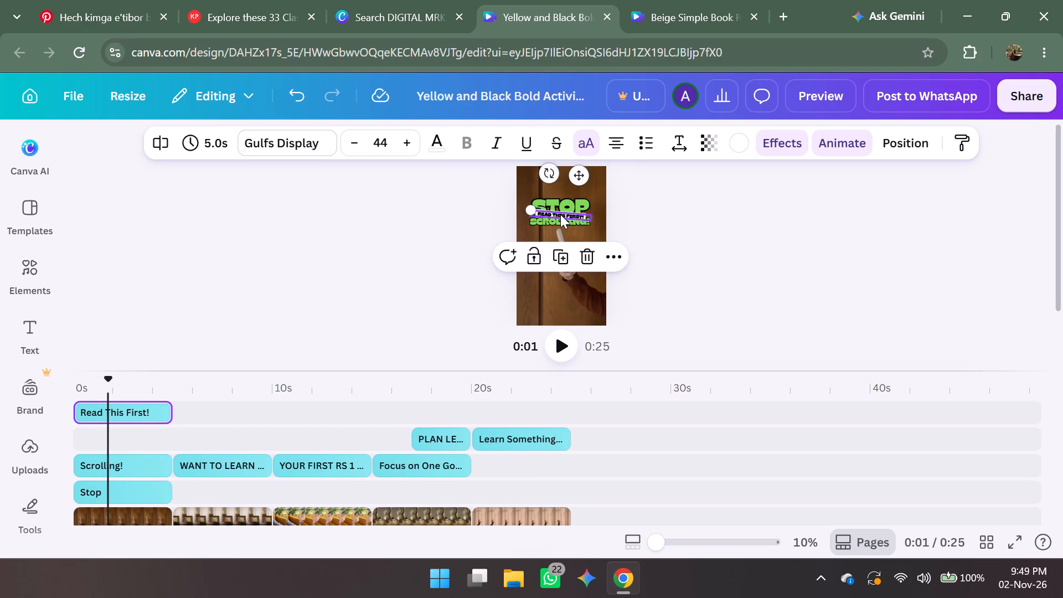
right_click(560, 214)
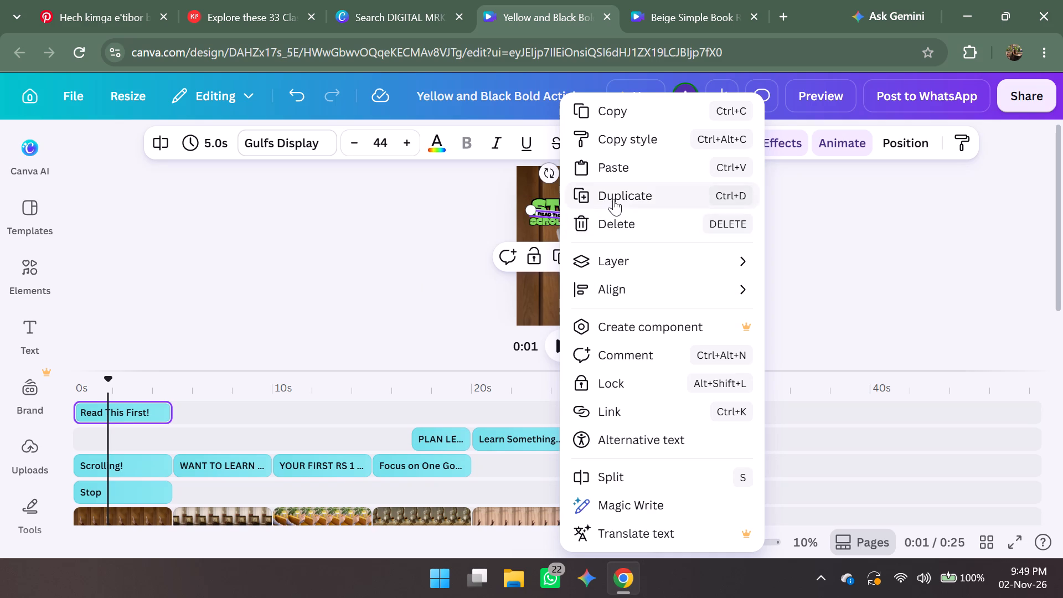
click(613, 199)
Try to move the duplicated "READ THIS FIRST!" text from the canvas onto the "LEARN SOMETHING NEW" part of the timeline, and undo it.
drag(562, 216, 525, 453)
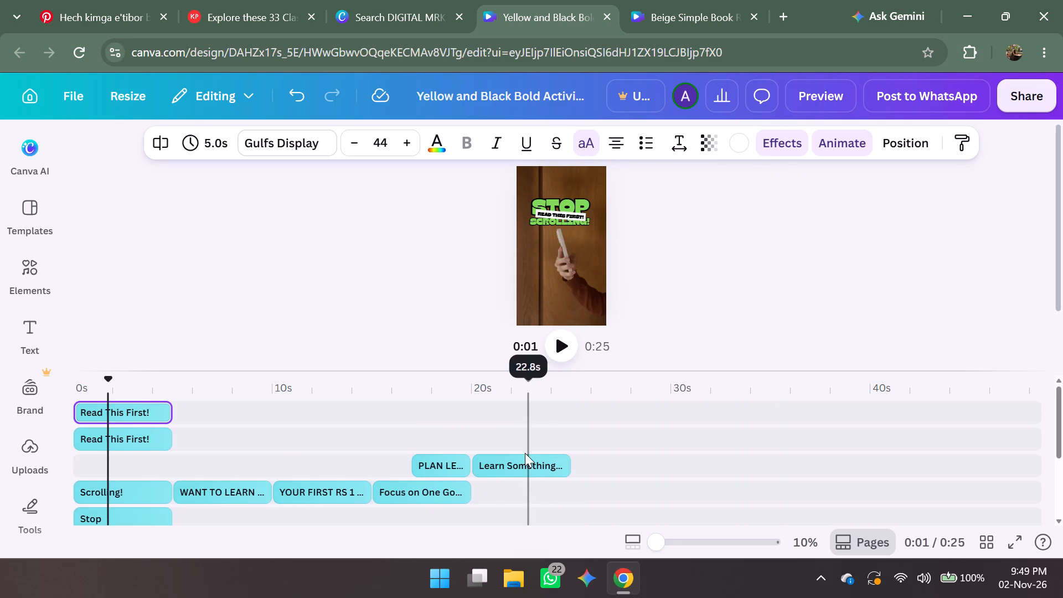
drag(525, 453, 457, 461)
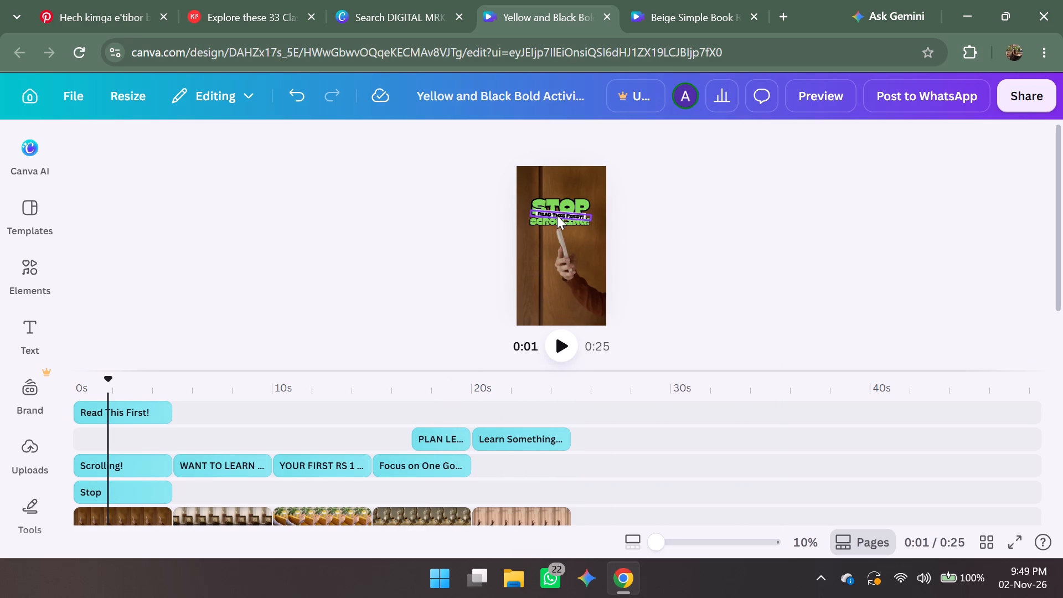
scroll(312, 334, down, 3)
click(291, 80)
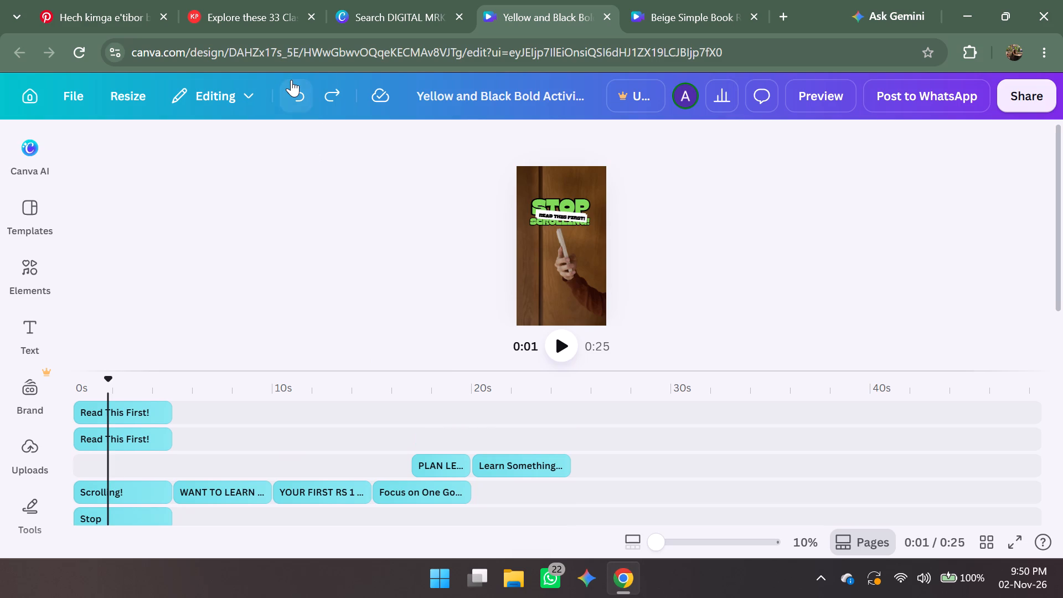
Move the duplicated "READ THIS FIRST!" text on the canvas to just below the "STOP SCROLLING!" heading.
drag(546, 215, 563, 326)
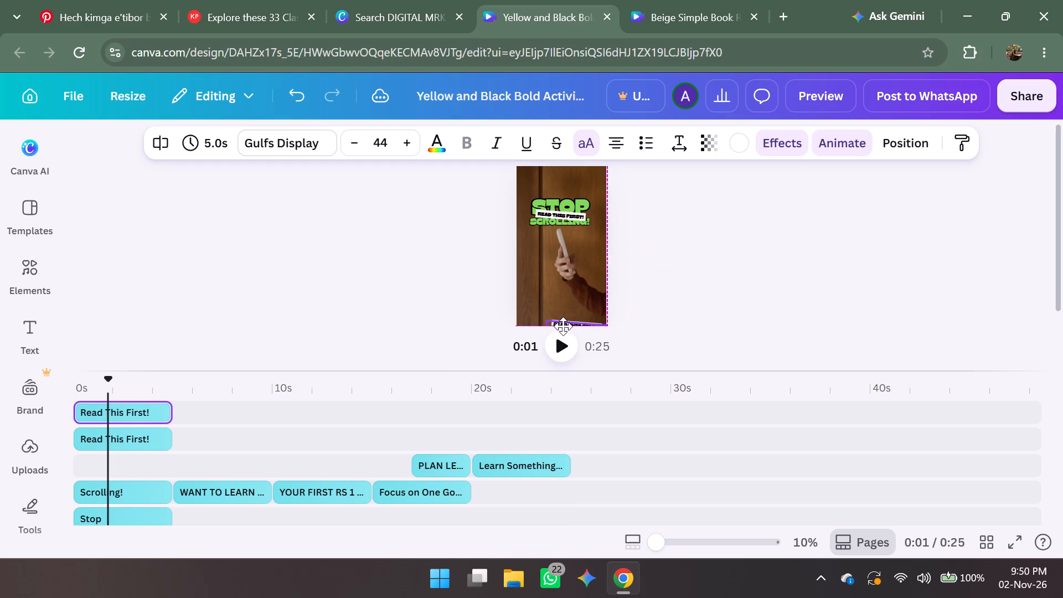
drag(563, 326, 549, 238)
scroll(549, 238, down, 2)
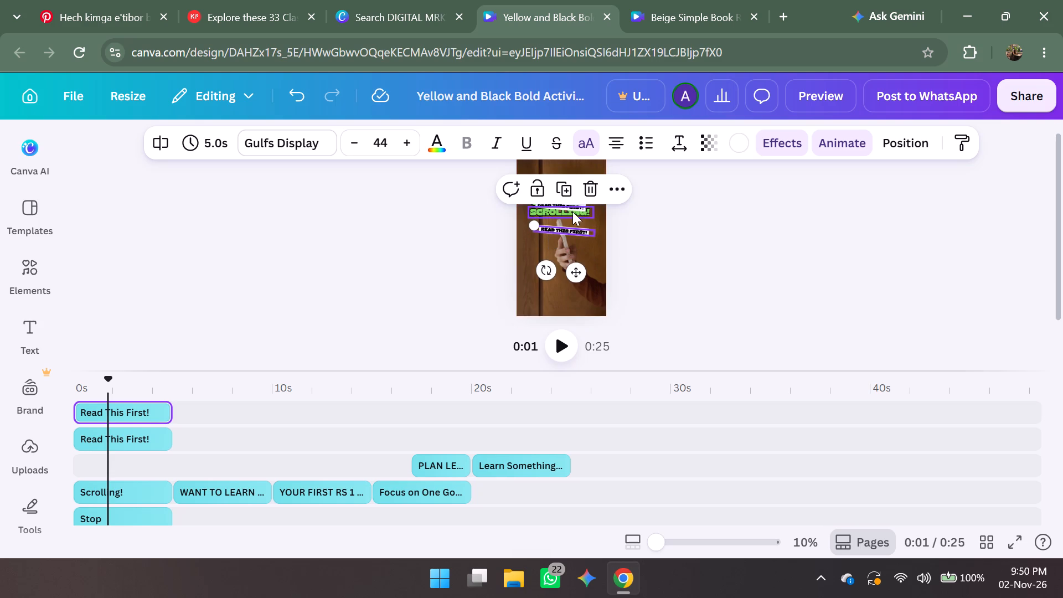
Move the duplicate's timeline clip to start at 20 s, directly after the "Focus on One Goal" text clip.
click(551, 229)
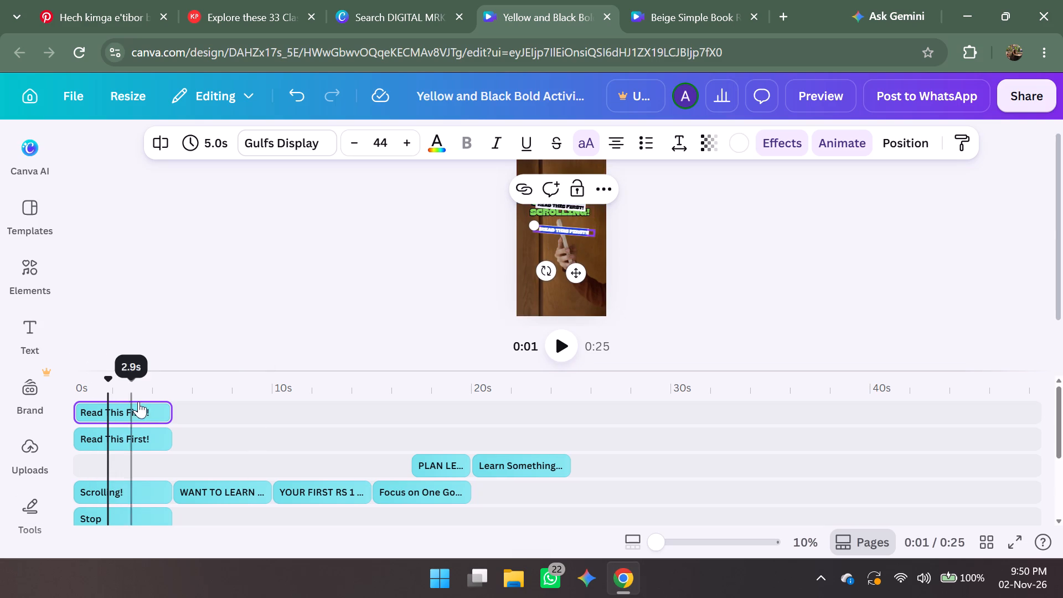
drag(125, 416, 125, 415)
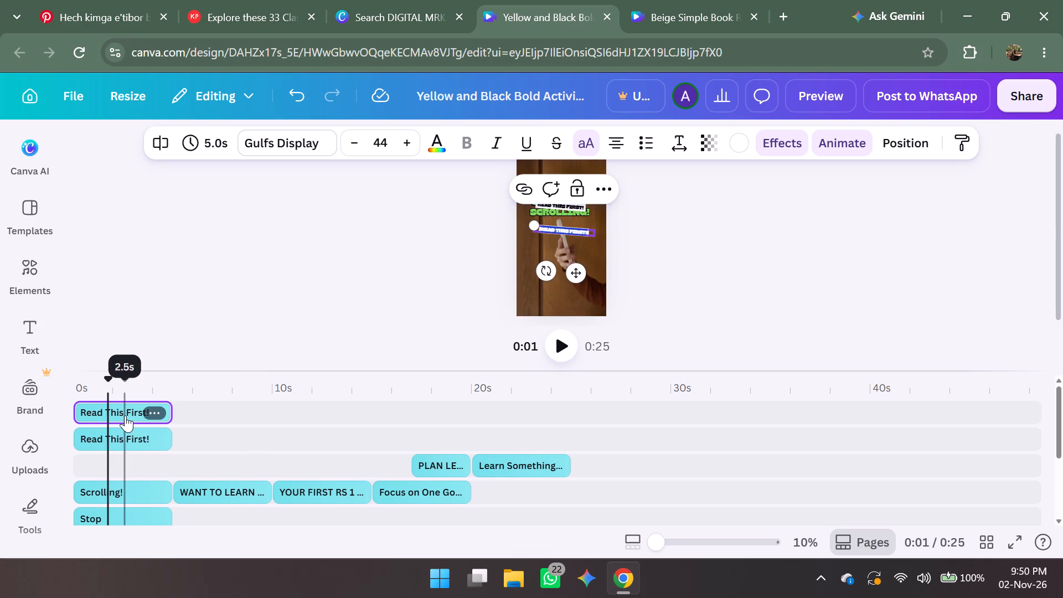
drag(125, 415, 518, 476)
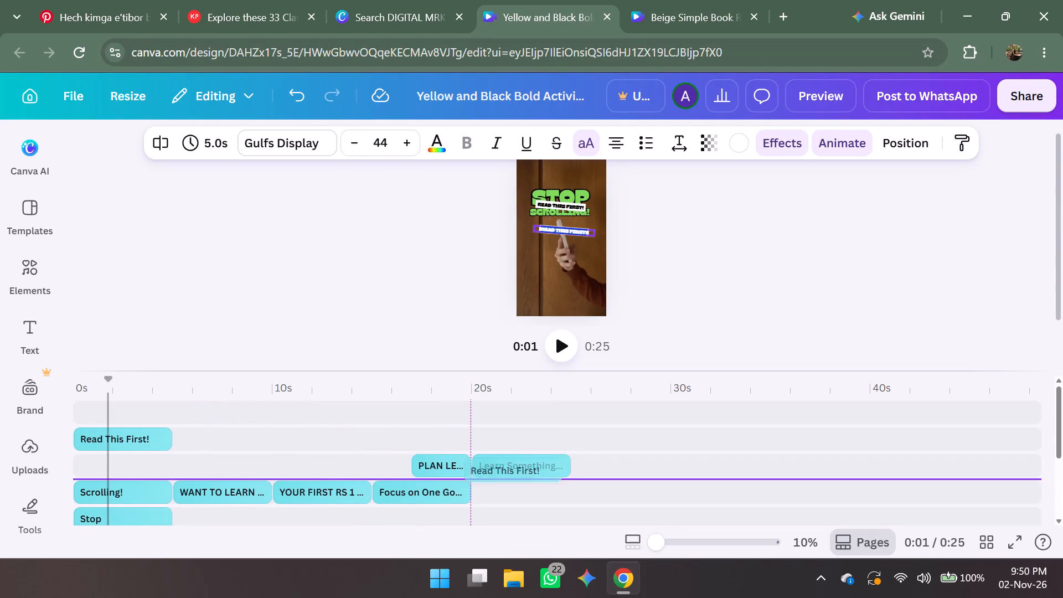
drag(518, 476, 524, 493)
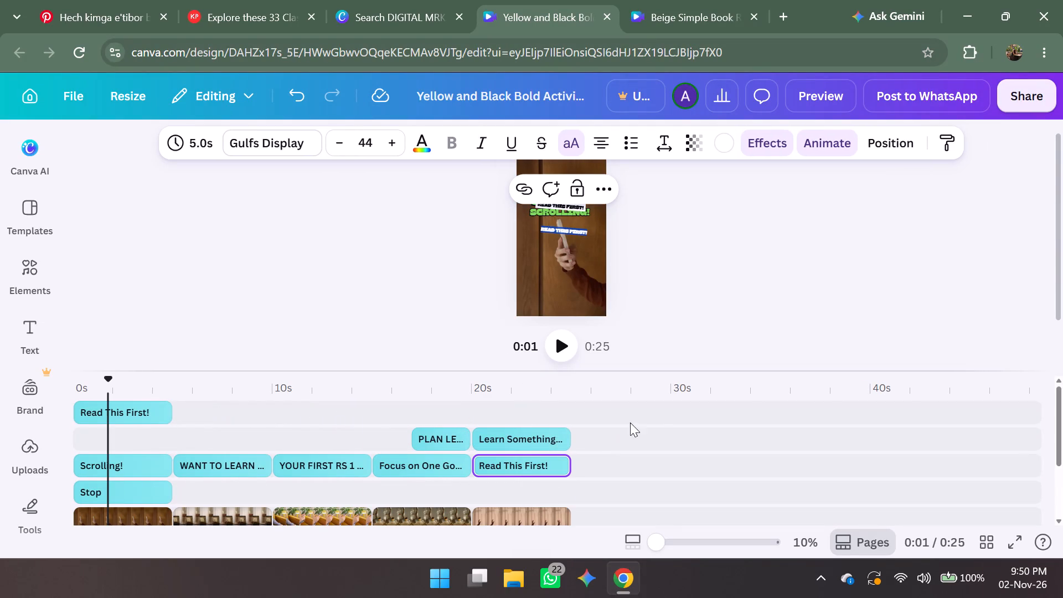
click(679, 213)
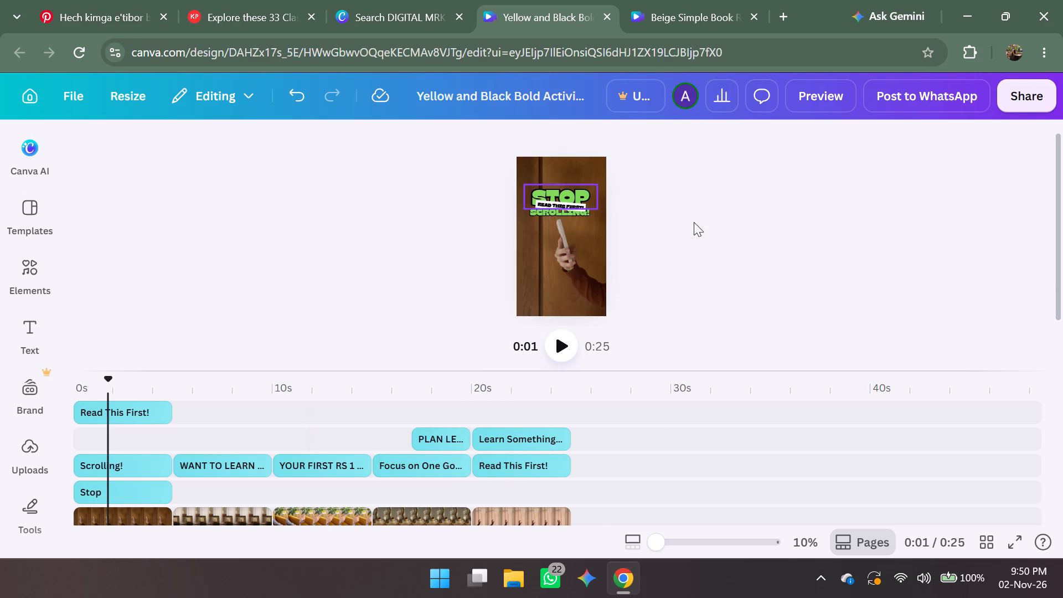
Set the font size of the "READ THIS FIRST!" text in the "LEARN SOMETHING NEW" scene to 53.
scroll(631, 436, down, 2)
scroll(631, 436, up, 4)
scroll(631, 436, down, 2)
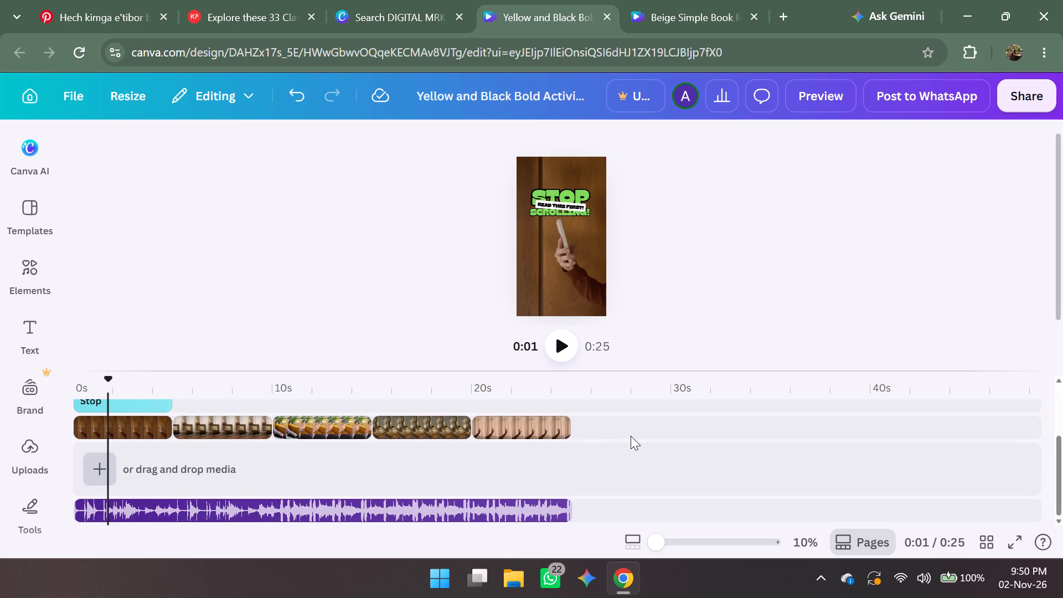
scroll(631, 436, down, 1)
click(550, 436)
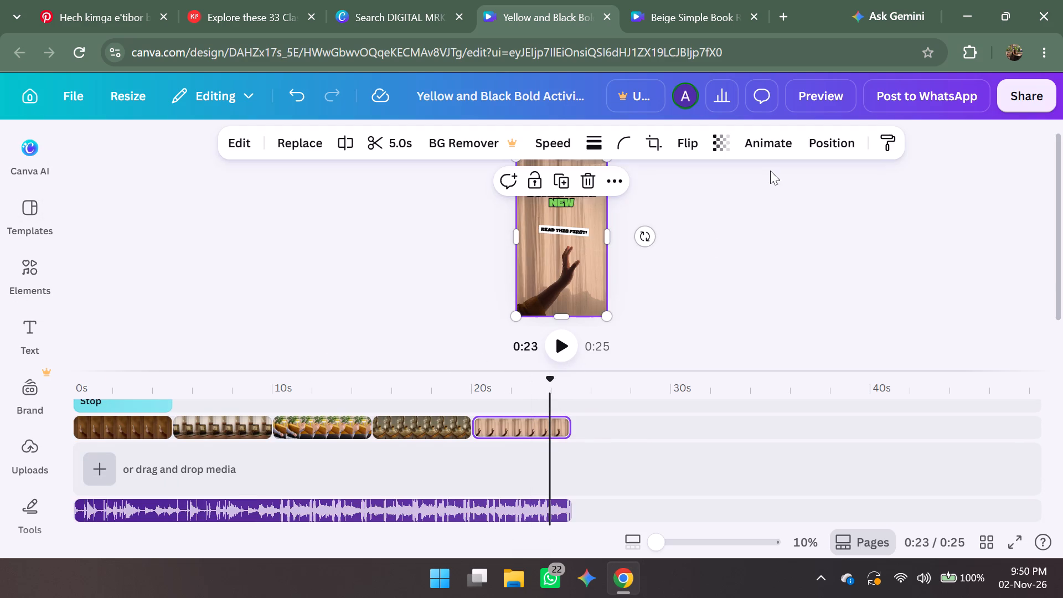
click(749, 231)
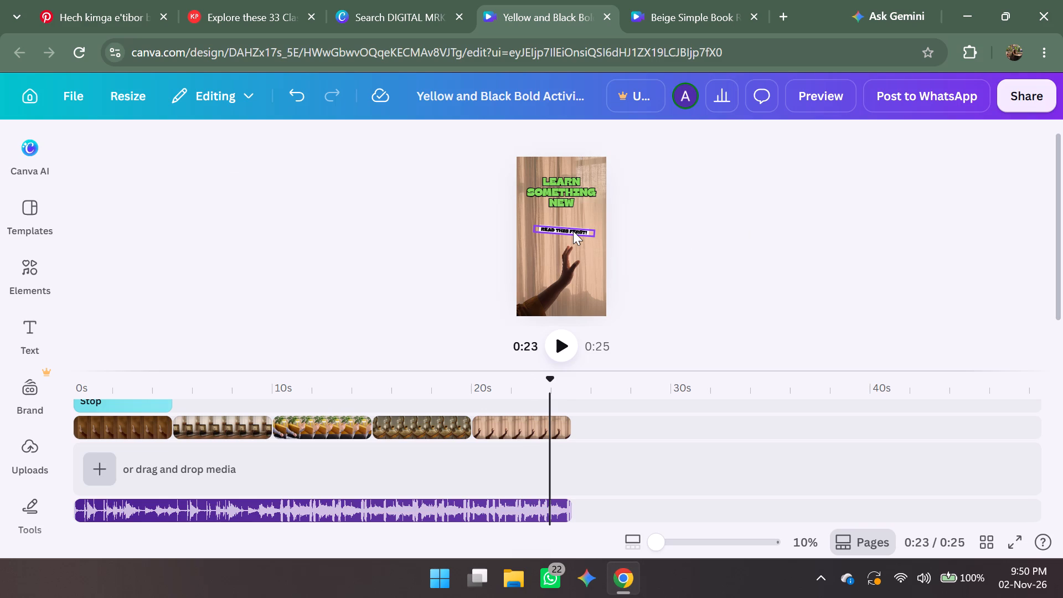
click(573, 231)
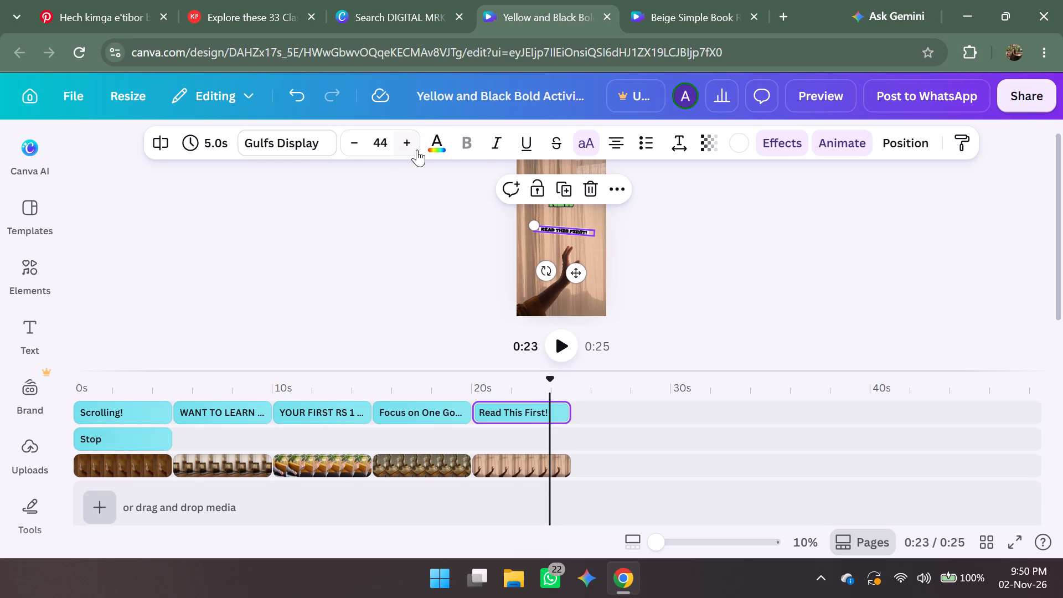
click(411, 149)
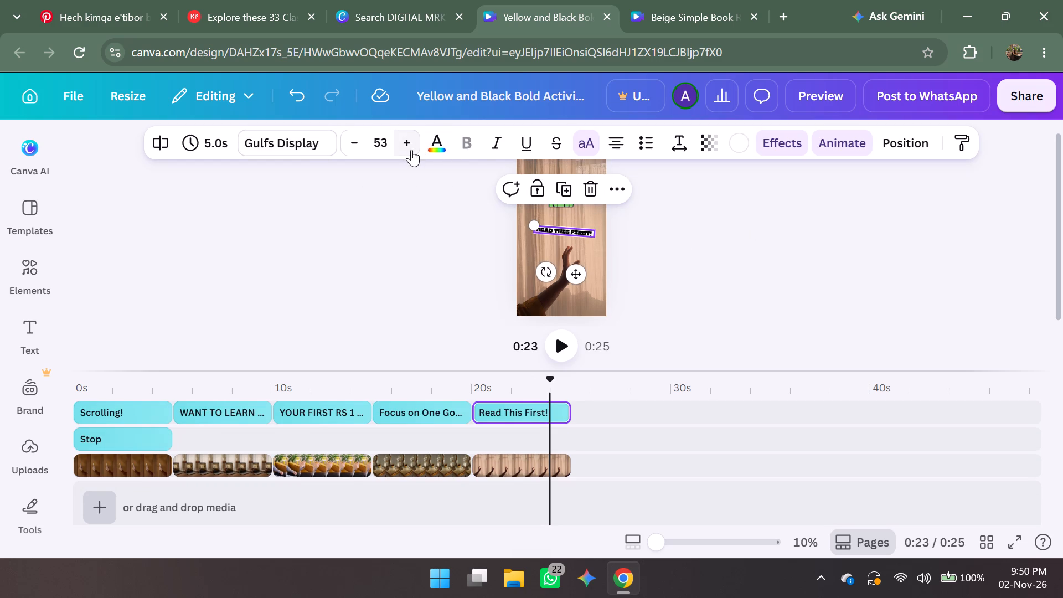
Move the enlarged "READ THIS FIRST!" text up closer beneath the "LEARN SOMETHING NEW" heading.
drag(579, 279, 578, 267)
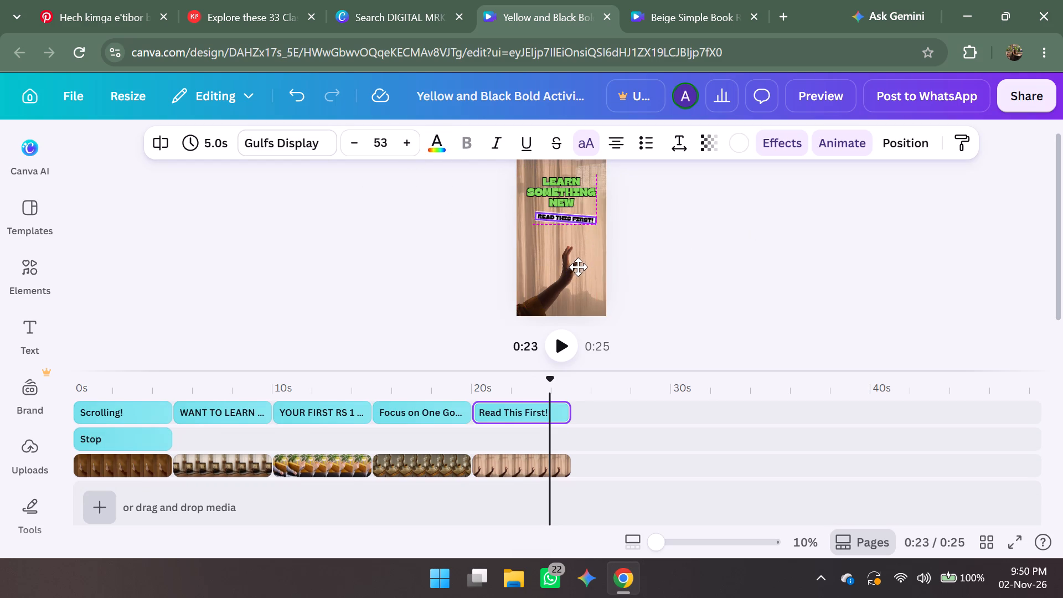
drag(578, 267, 578, 267)
click(703, 305)
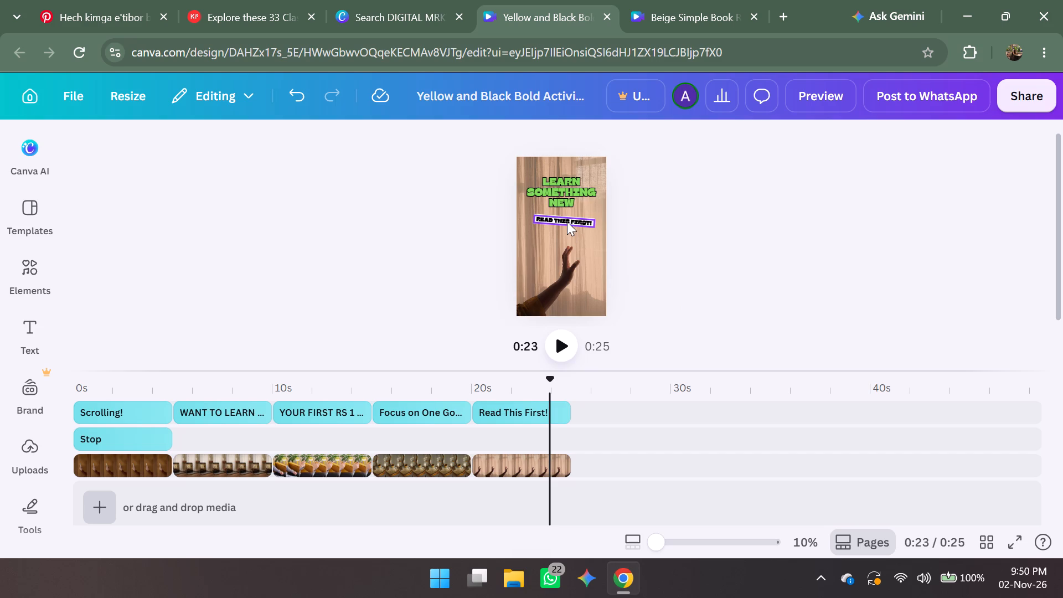
Straighten the tilted "READ THIS FIRST!" text in the "LEARN SOMETHING NEW" scene to a 0° rotation.
click(567, 221)
click(548, 176)
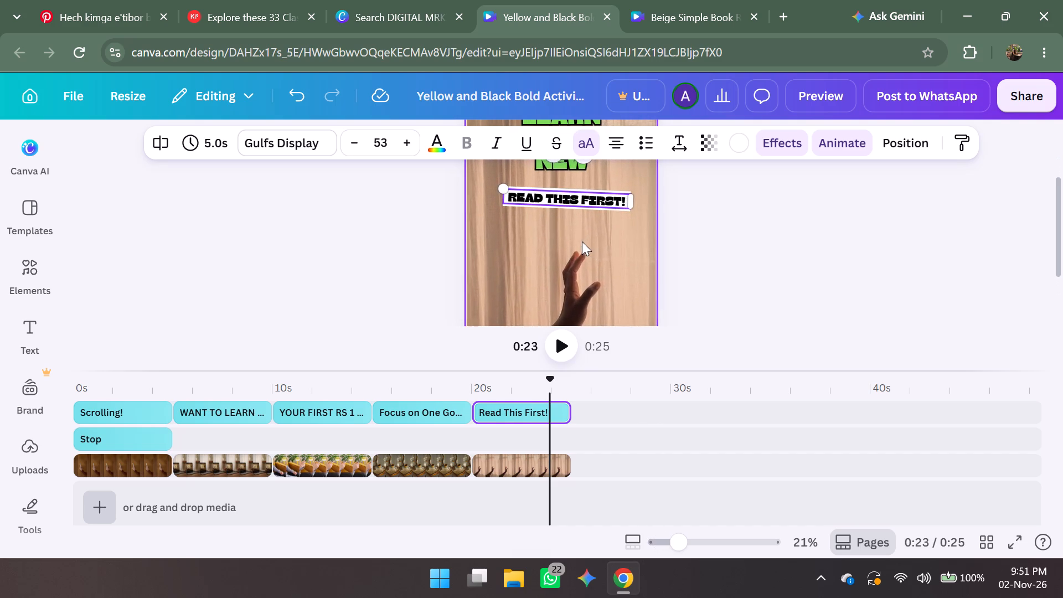
scroll(582, 279, up, 2)
scroll(577, 296, down, 1)
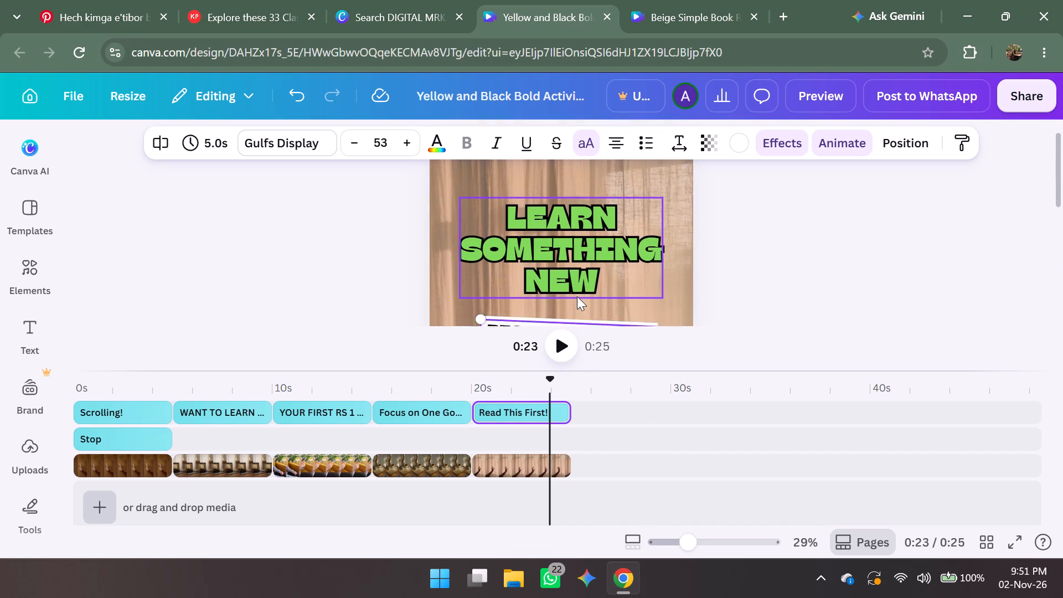
scroll(577, 296, down, 1)
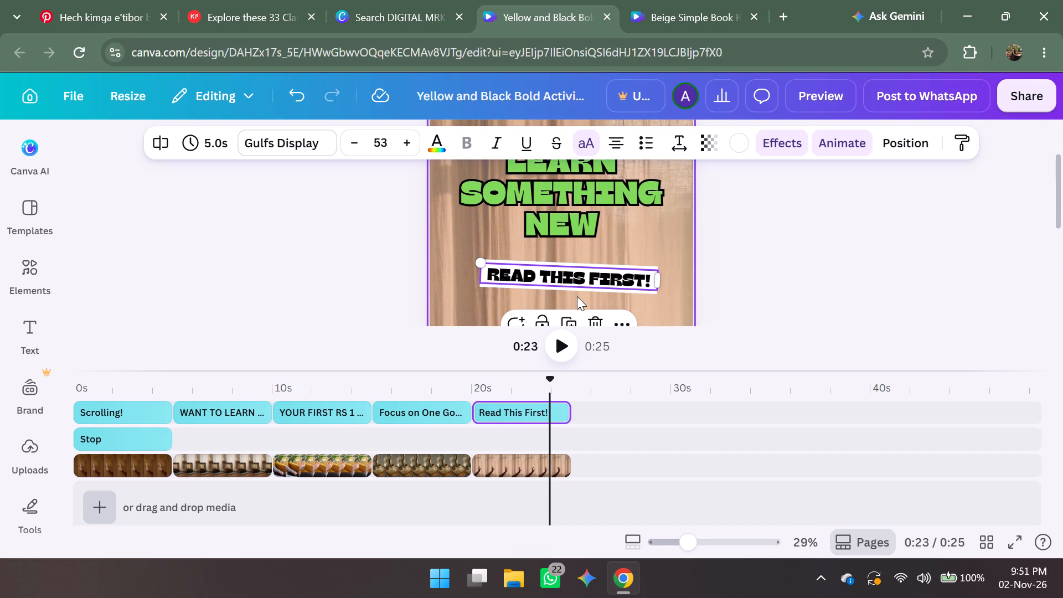
click(849, 261)
click(497, 275)
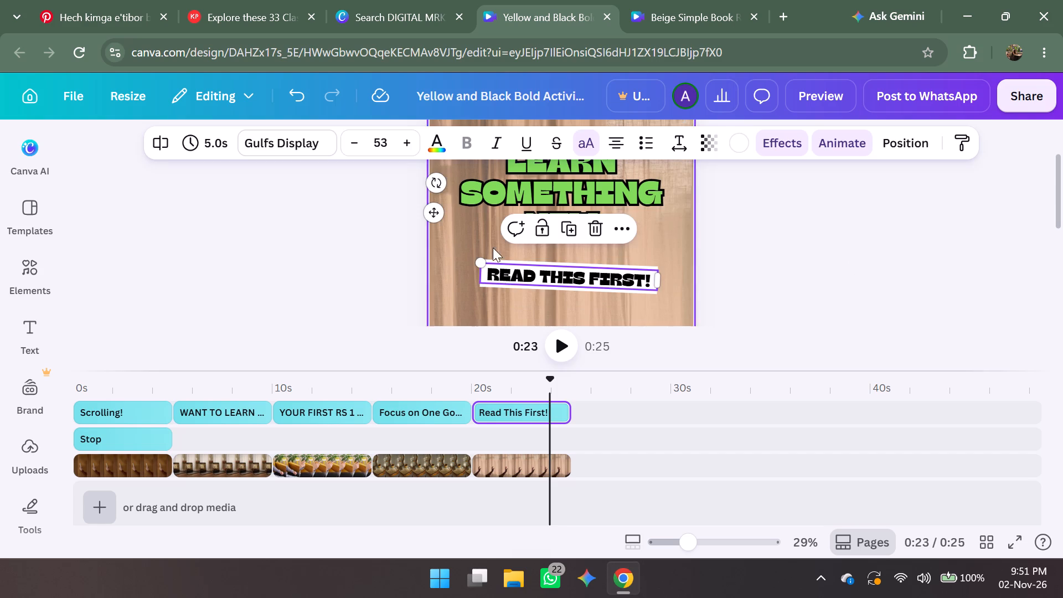
drag(434, 180, 432, 185)
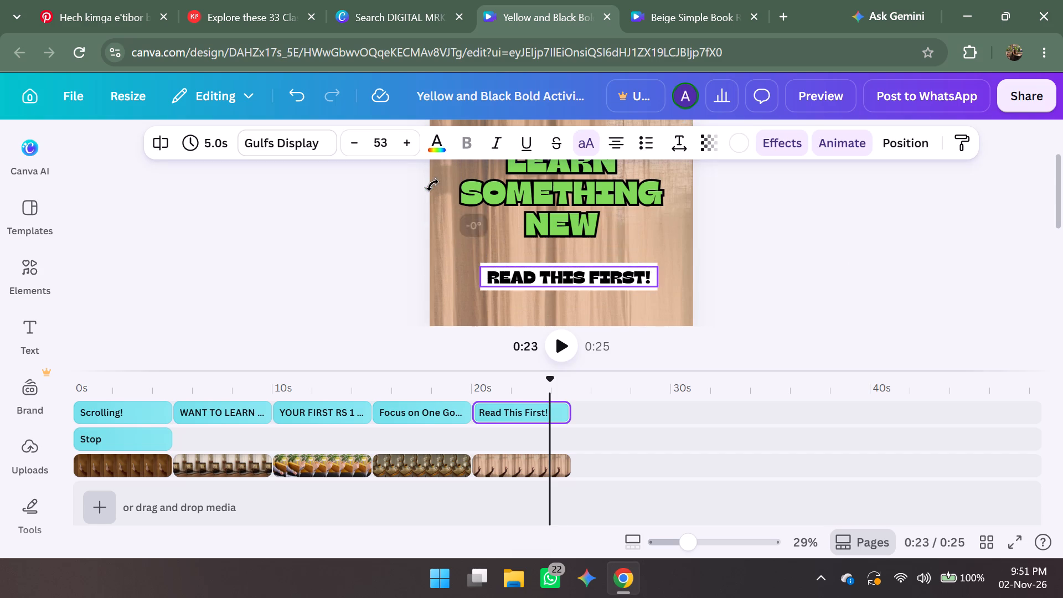
drag(432, 185, 432, 185)
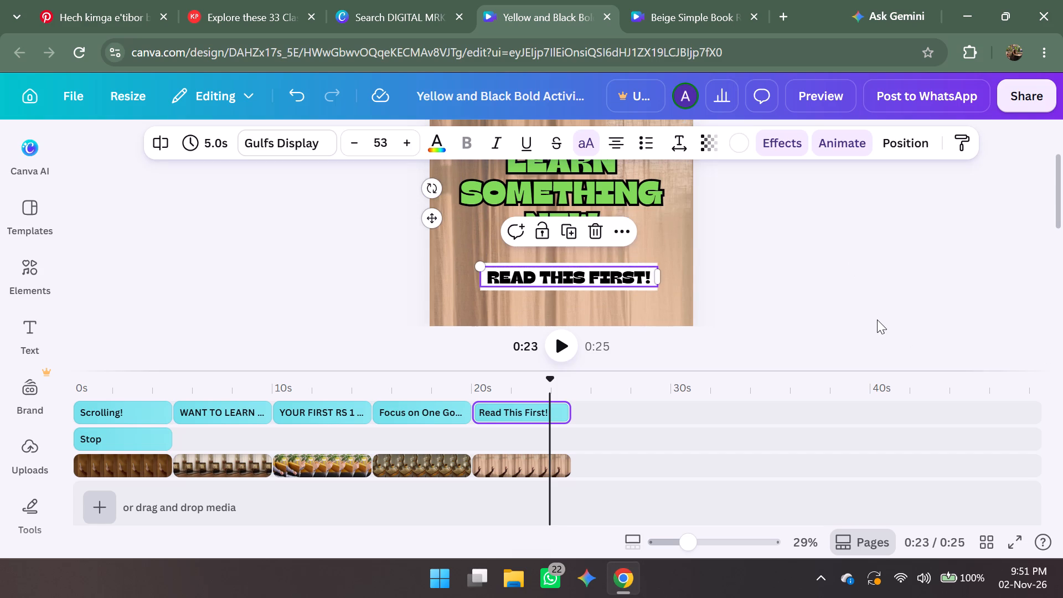
click(877, 319)
Replace the wording of the straightened text with "GET YOUR GUIDE NOW".
double_click(554, 275)
text(GET)
key(space)
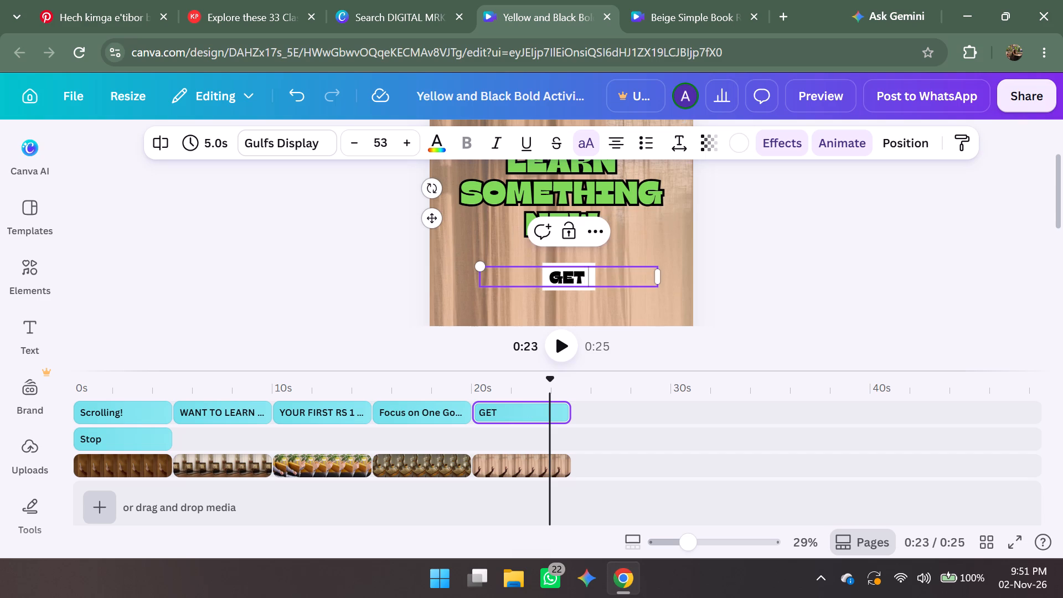
text(YOUR G)
text(UIDE)
key(space)
text(NOW)
key(space)
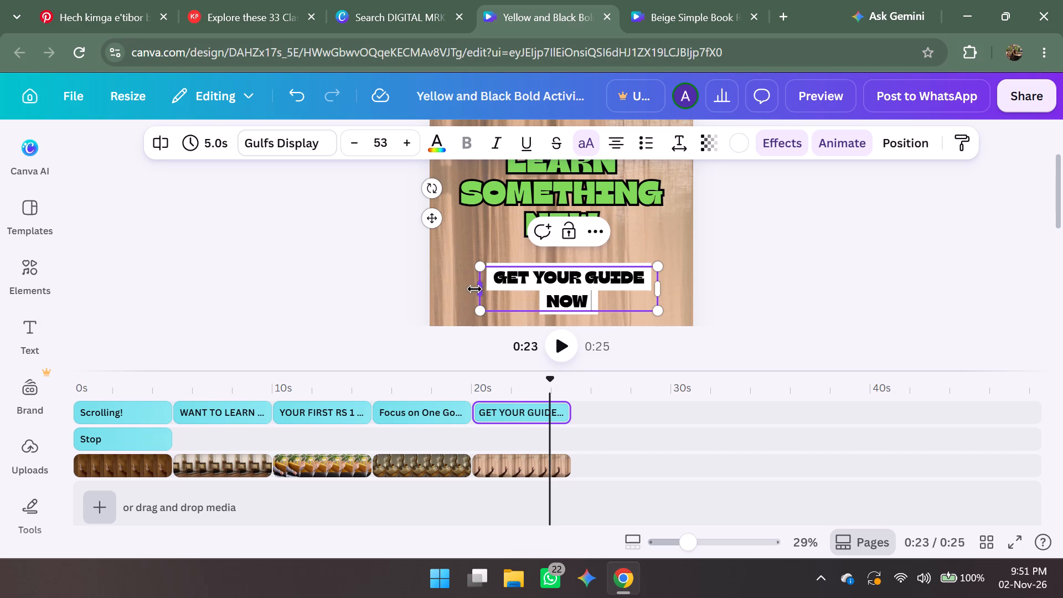
Widen the text box so that "GET YOUR GUIDE NOW" fits on a single line.
drag(482, 289, 450, 286)
drag(477, 289, 450, 285)
click(756, 257)
Centre the "GET YOUR GUIDE NOW" text horizontally beneath the "LEARN SOMETHING NEW" heading.
drag(542, 277, 555, 270)
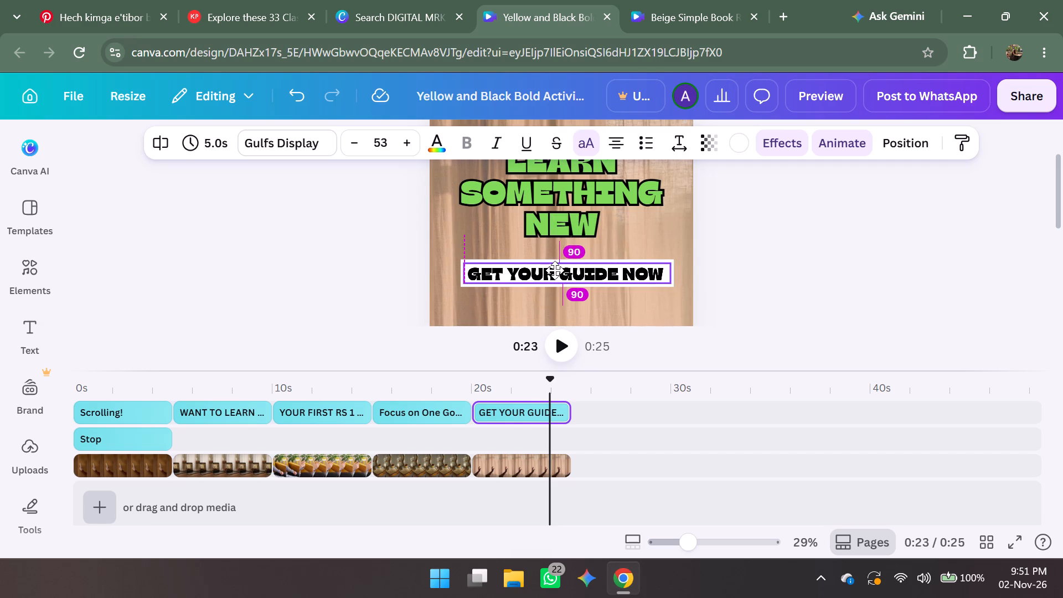
drag(555, 270, 550, 270)
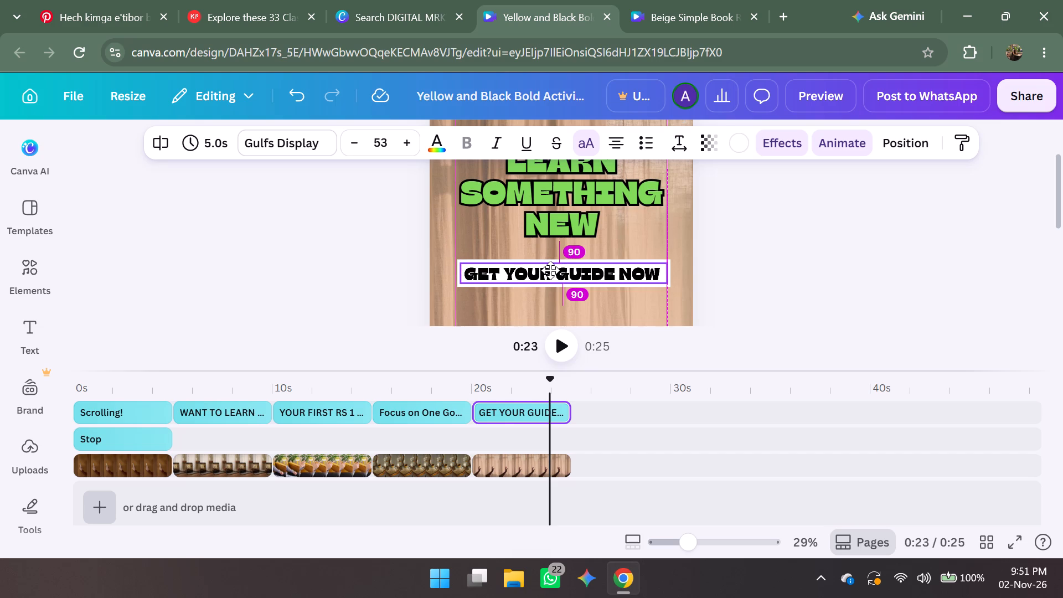
drag(550, 270, 551, 270)
drag(551, 270, 548, 271)
click(894, 271)
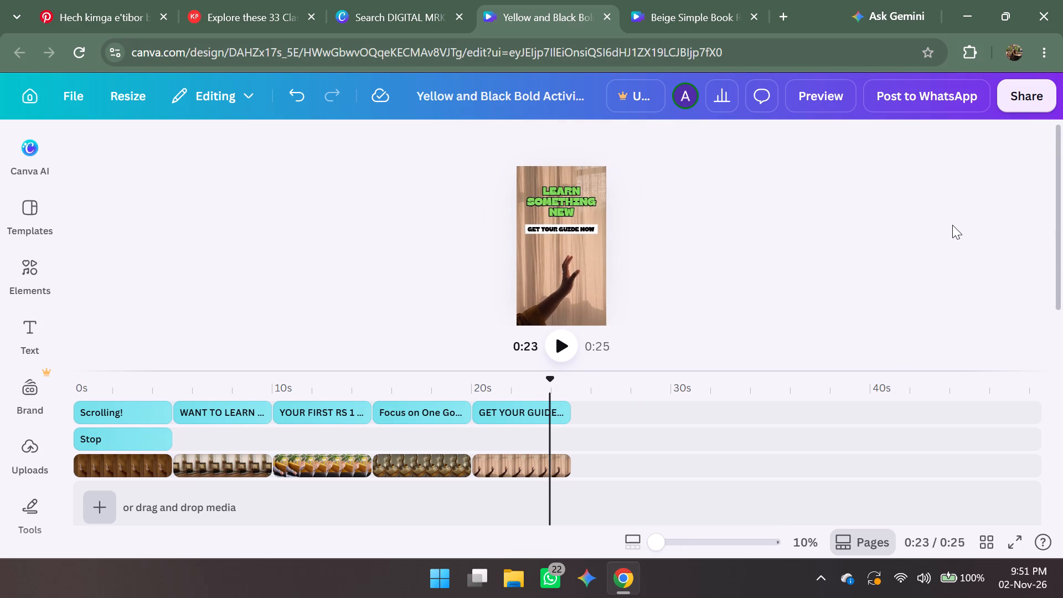
scroll(952, 225, down, 1)
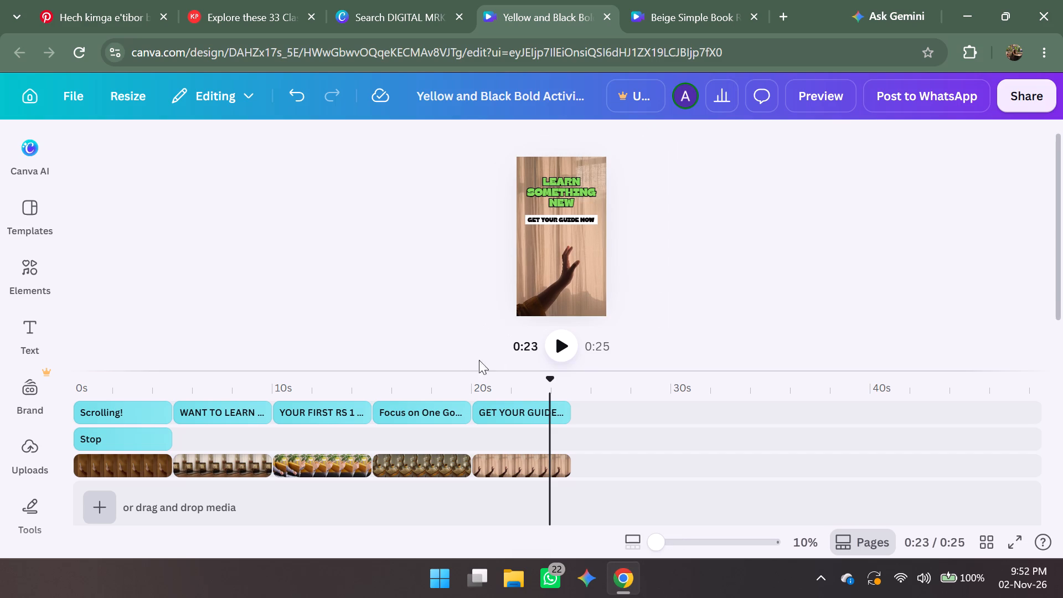
Delete the "PLAN LEARN EARN" text from the "FOCUS ON ONE GOAL TODAY" scene.
click(404, 411)
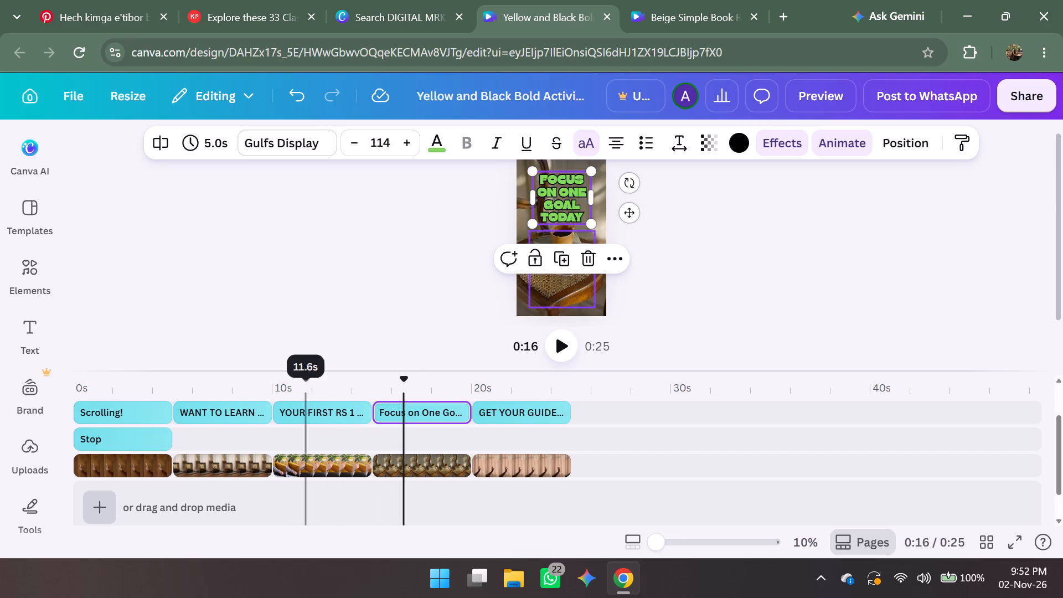
click(755, 270)
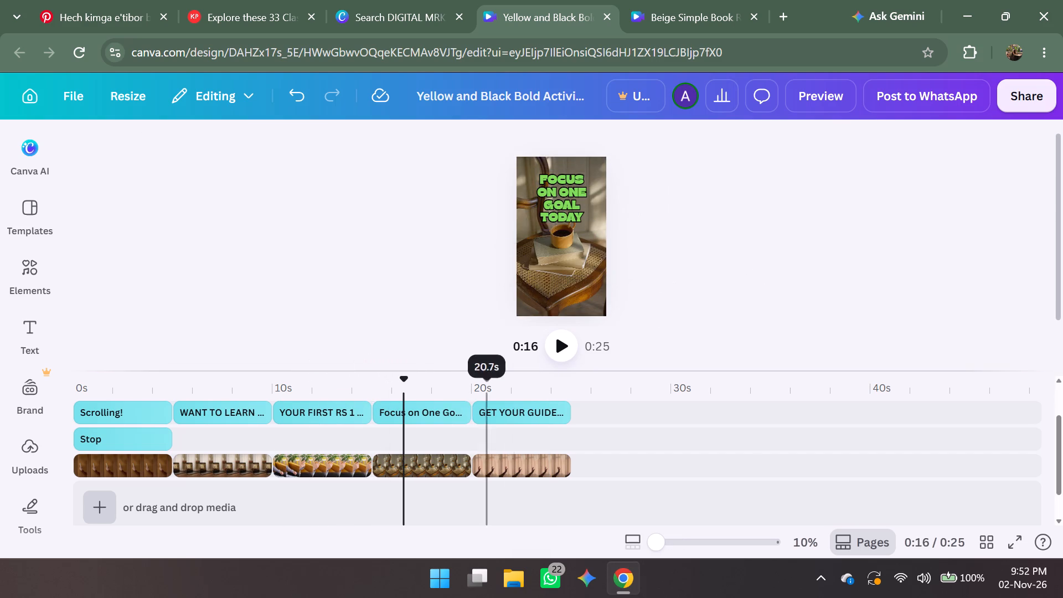
click(442, 414)
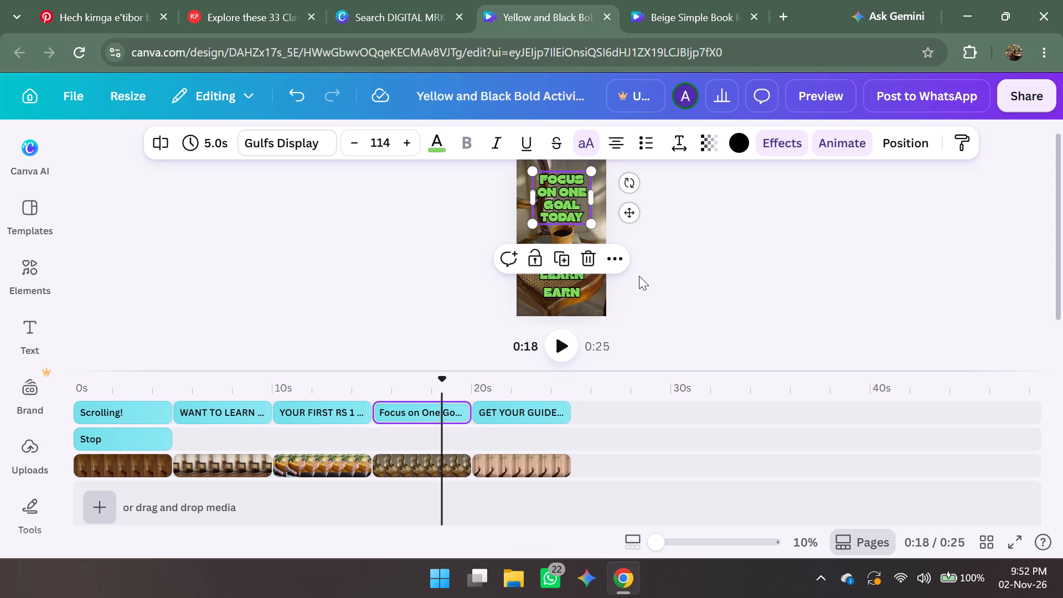
click(690, 225)
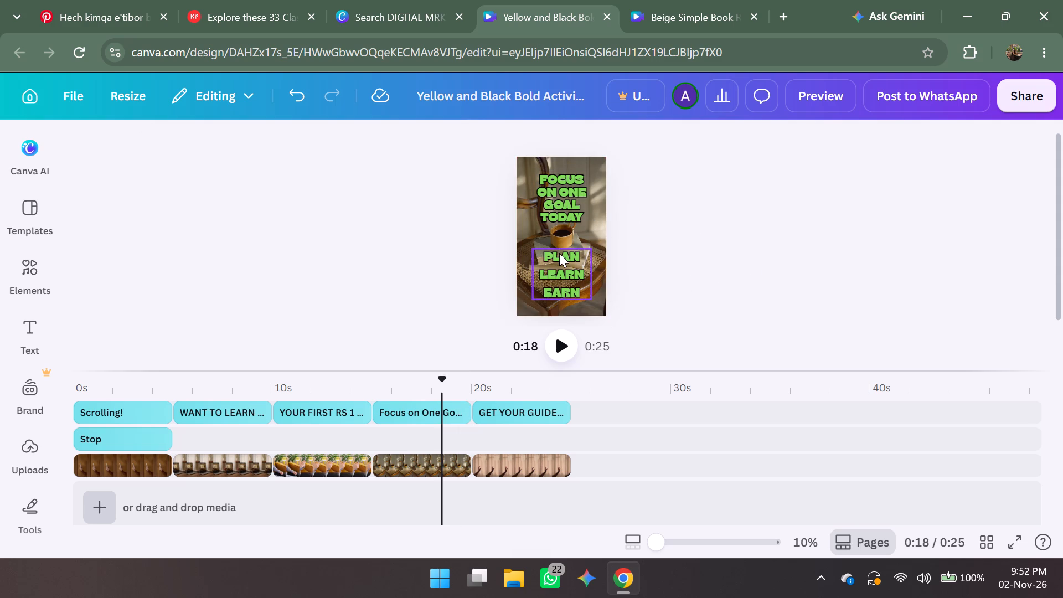
click(559, 253)
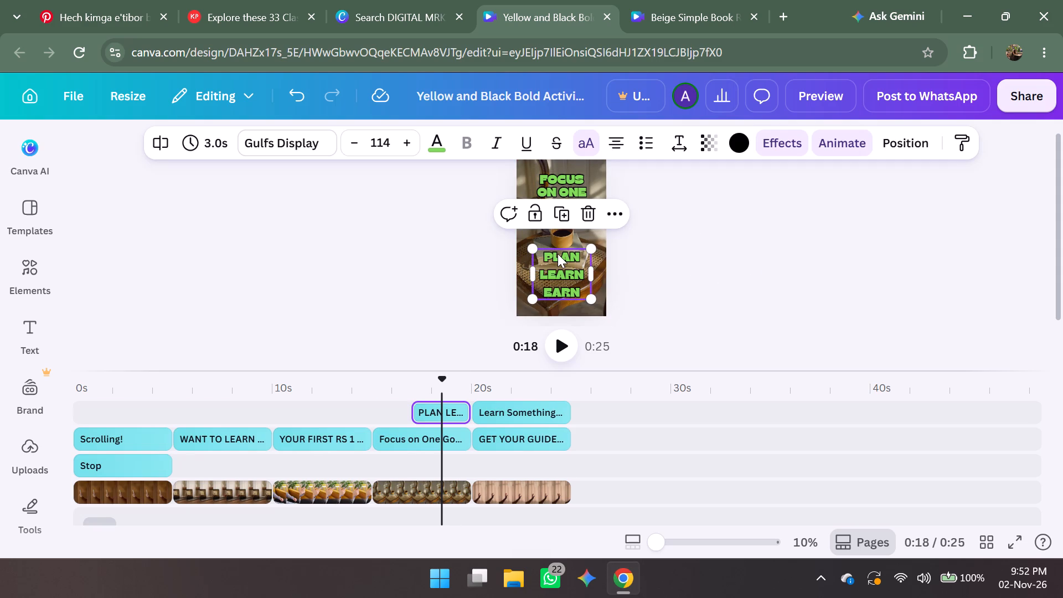
click(591, 224)
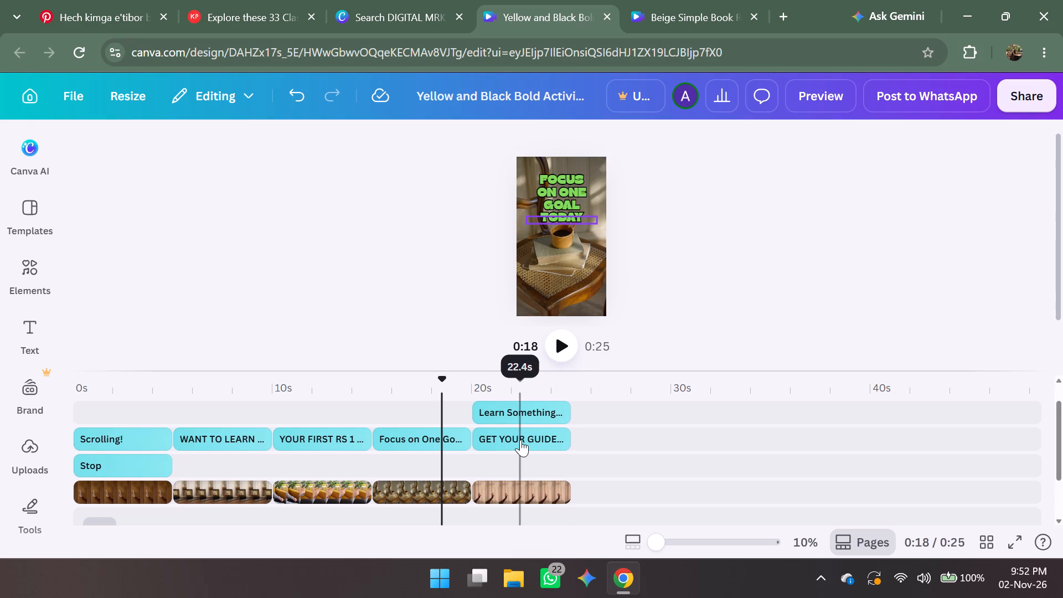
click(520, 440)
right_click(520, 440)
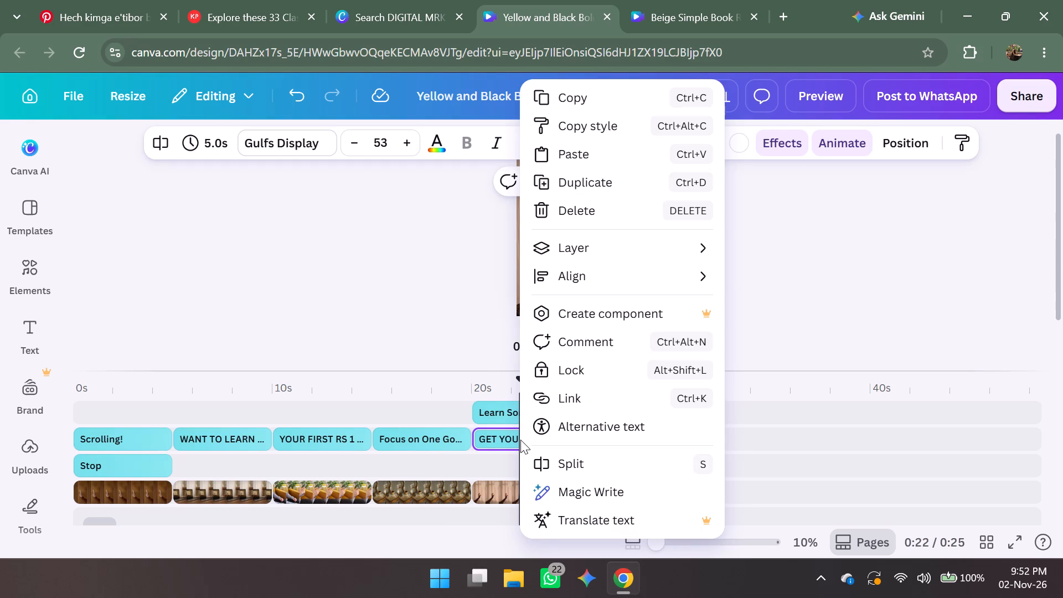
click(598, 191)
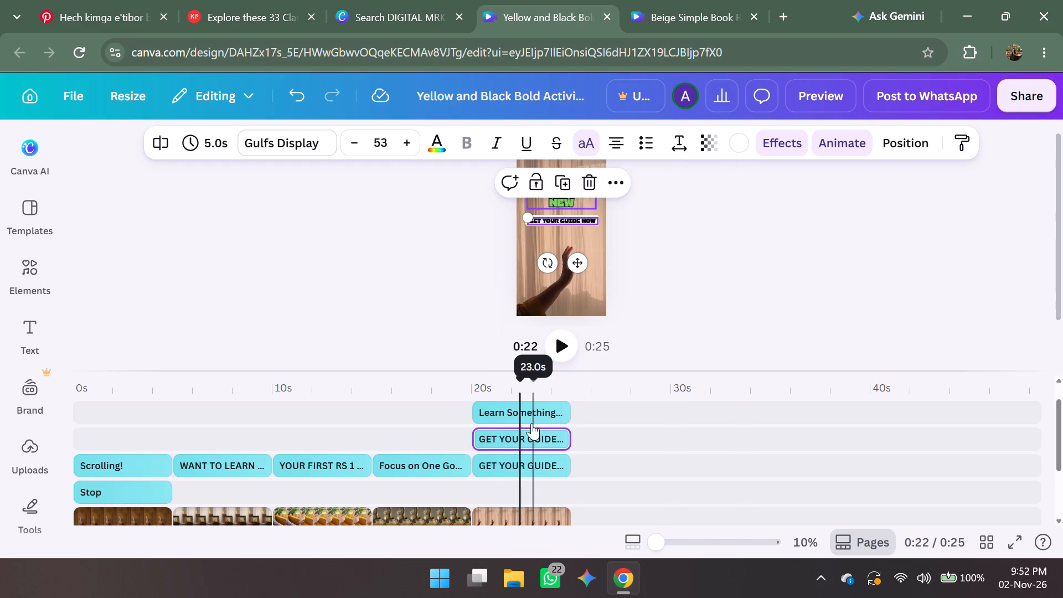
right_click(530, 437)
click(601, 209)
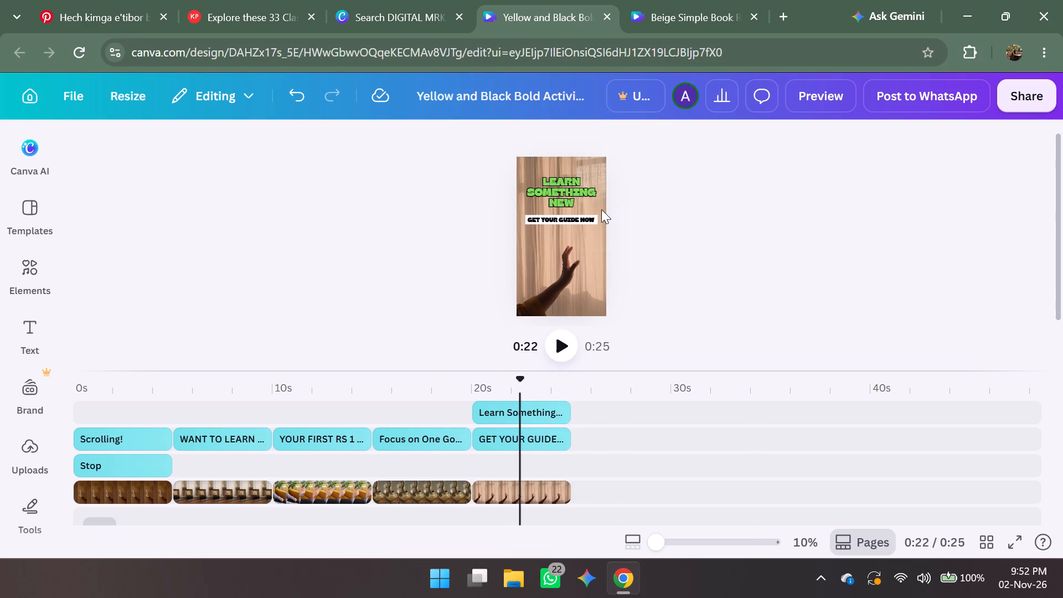
Make three duplicates of the "GET YOUR GUIDE NOW" text in the "LEARN SOMETHING NEW" scene.
right_click(522, 442)
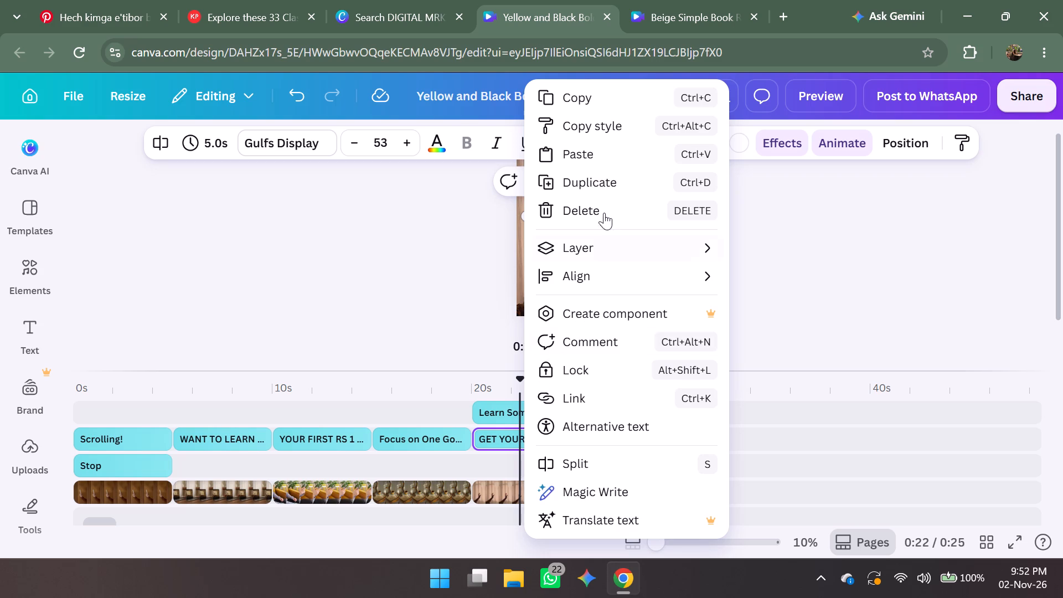
click(611, 192)
right_click(529, 431)
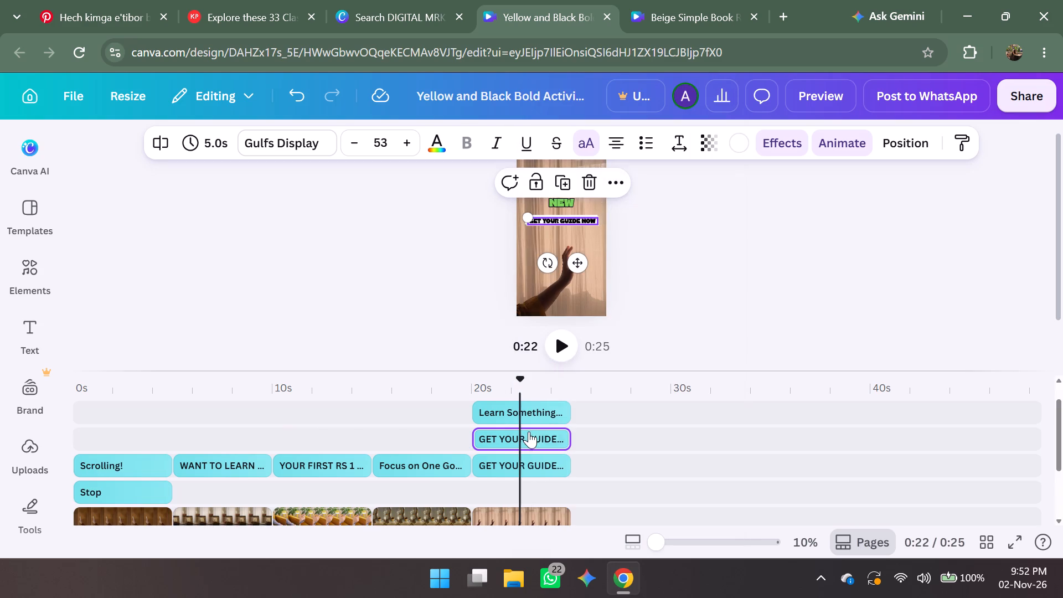
click(601, 175)
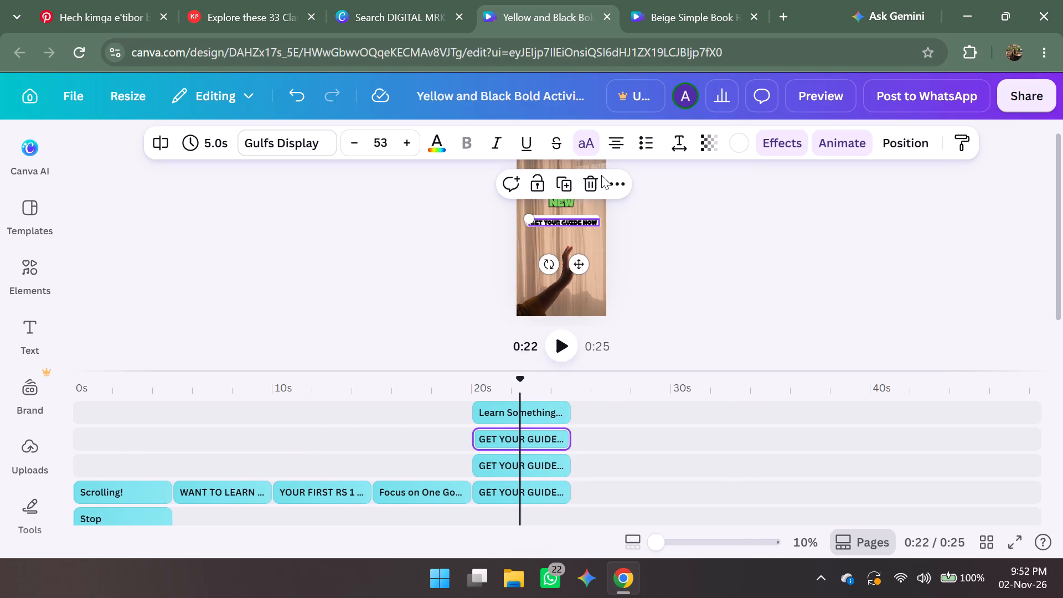
right_click(528, 466)
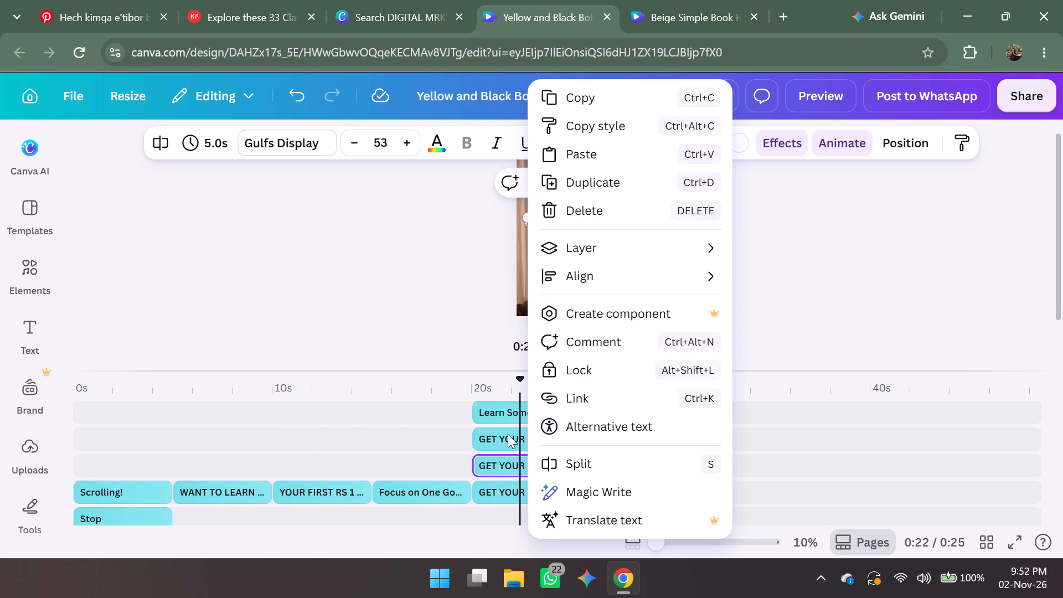
click(592, 176)
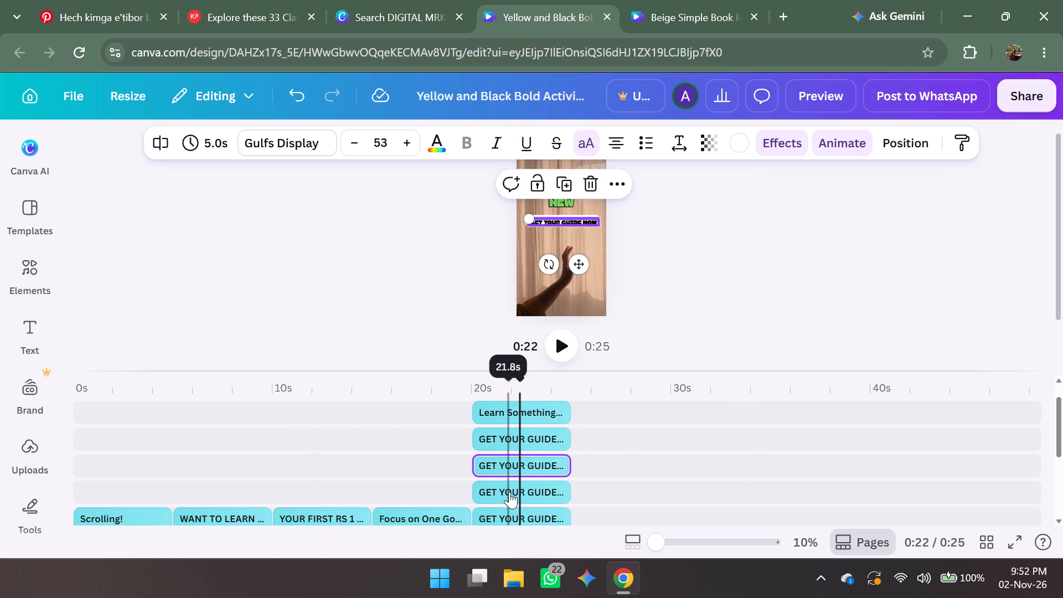
Move the three "GET YOUR GUIDE NOW" copies on the timeline so they span the "FOCUS ON ONE GOAL TODAY" scene.
drag(509, 492, 411, 492)
drag(495, 460, 396, 461)
drag(510, 430, 424, 416)
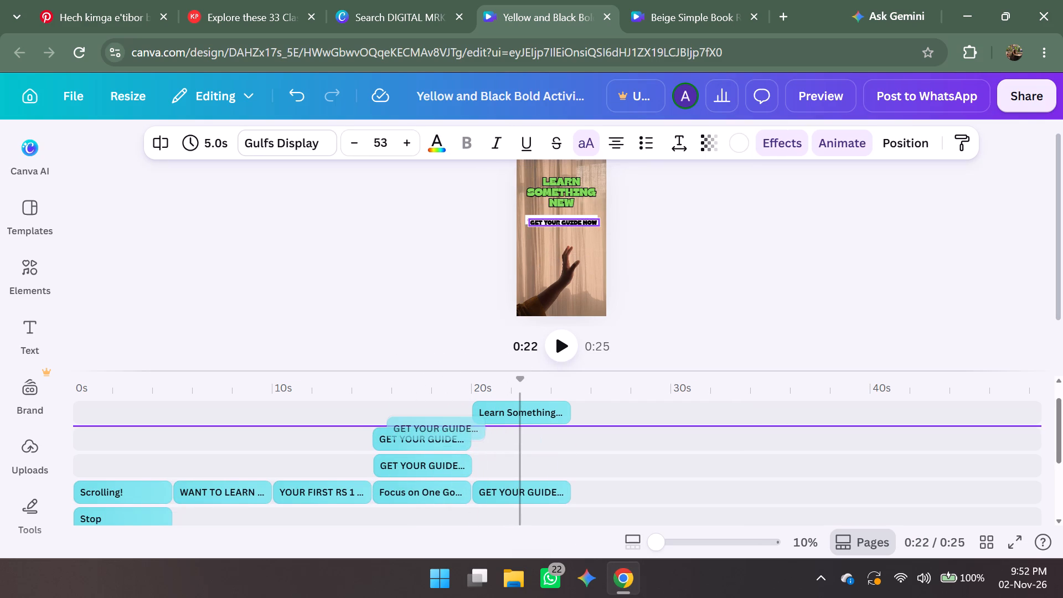
drag(424, 416, 409, 405)
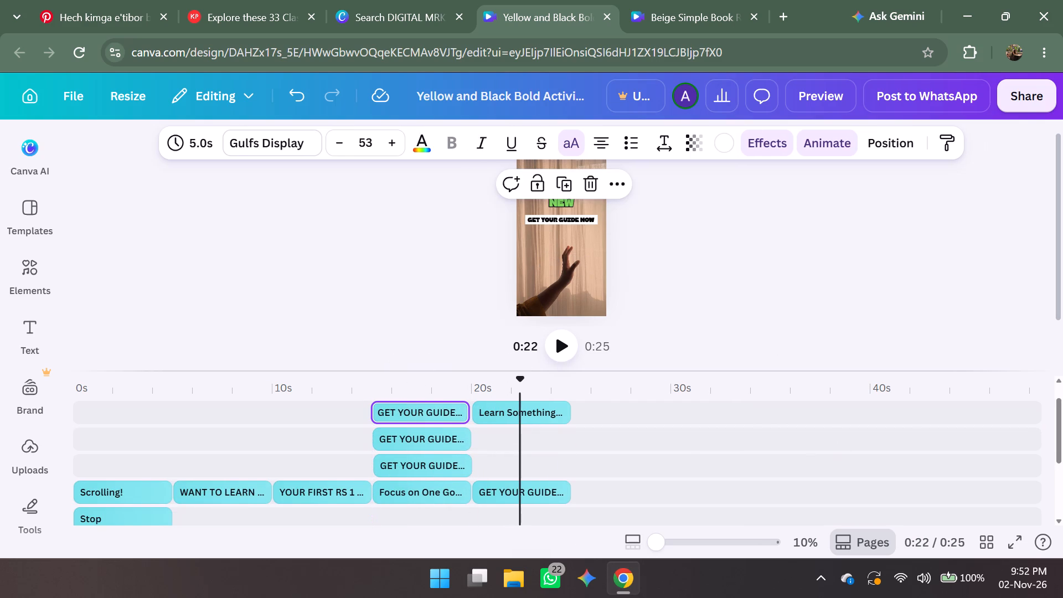
click(758, 306)
Spread the three "GET YOUR GUIDE NOW" copies in a vertical stack below the "FOCUS ON ONE GOAL TODAY" heading.
scroll(758, 306, down, 2)
scroll(544, 486, down, 2)
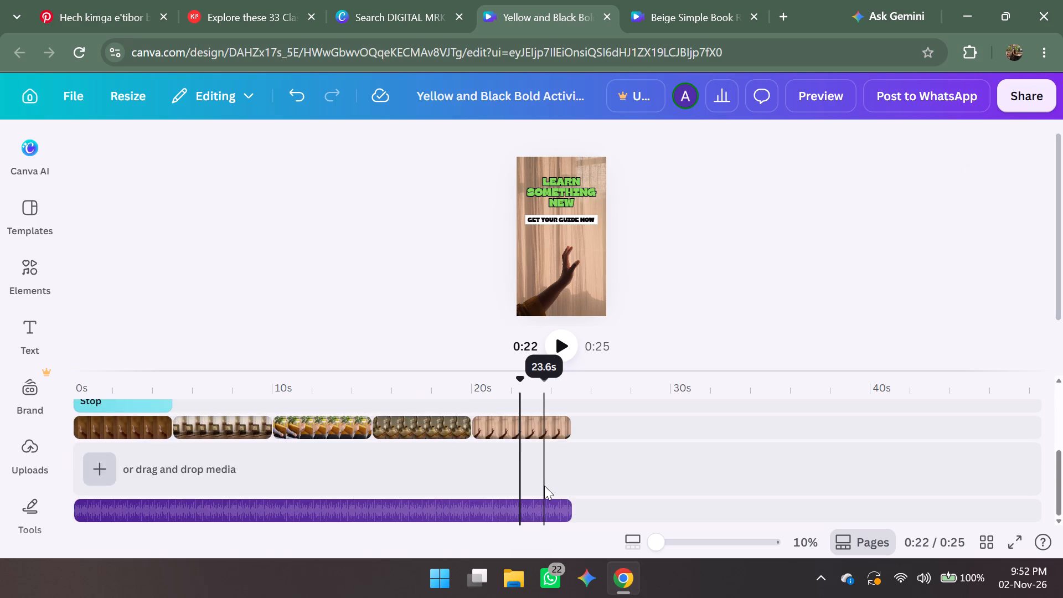
scroll(544, 486, up, 2)
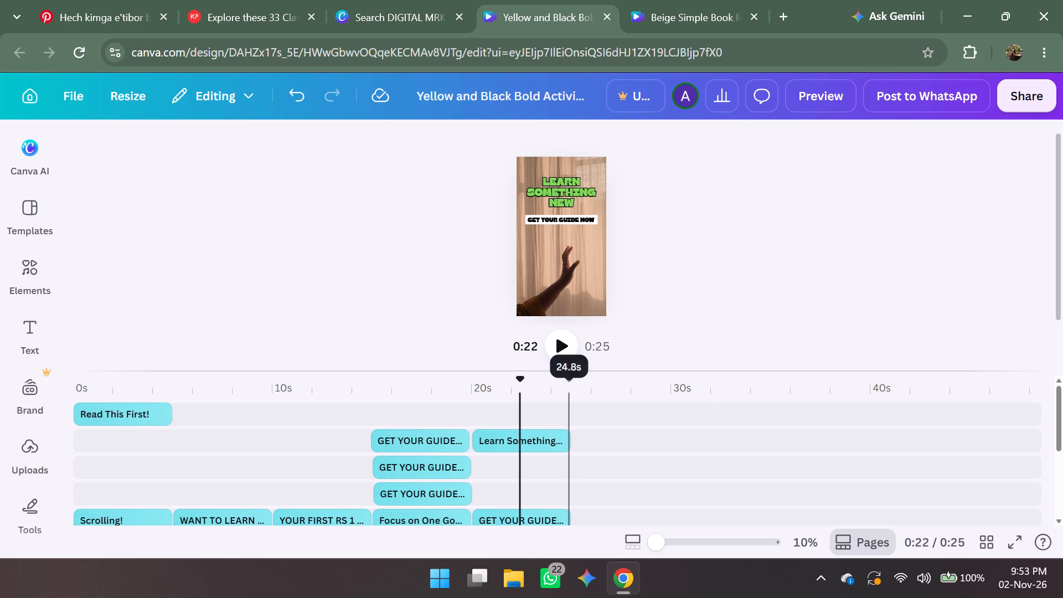
scroll(507, 421, down, 2)
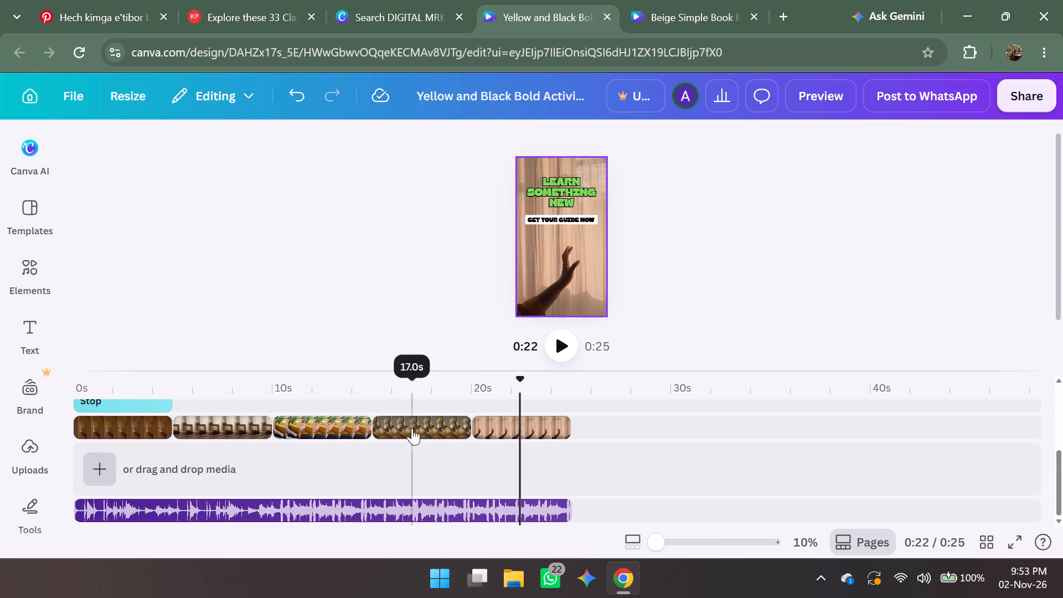
click(411, 428)
scroll(753, 234, down, 2)
scroll(753, 234, up, 2)
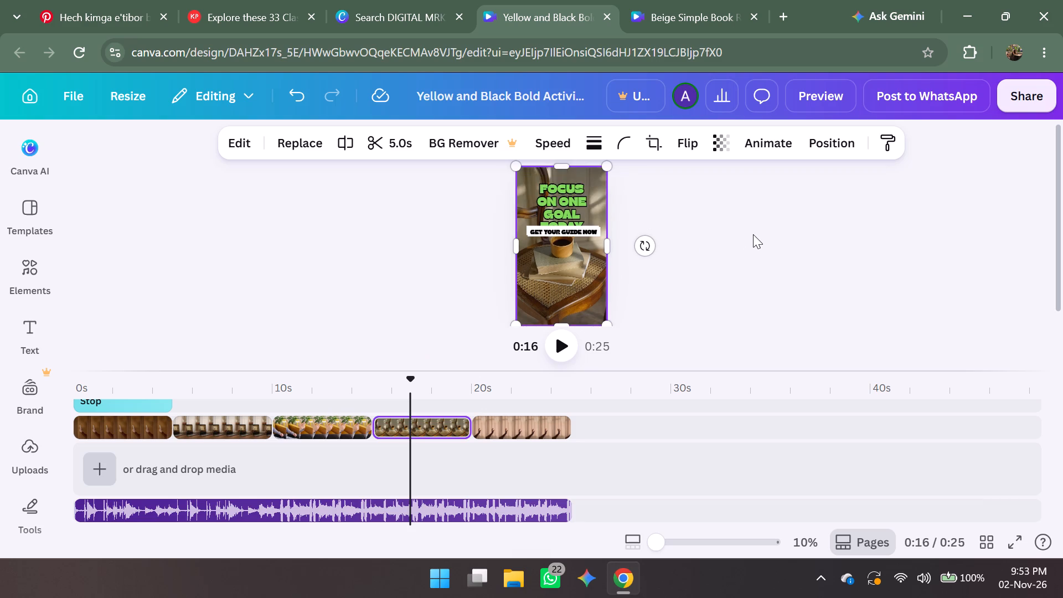
scroll(753, 234, up, 1)
drag(565, 233, 564, 262)
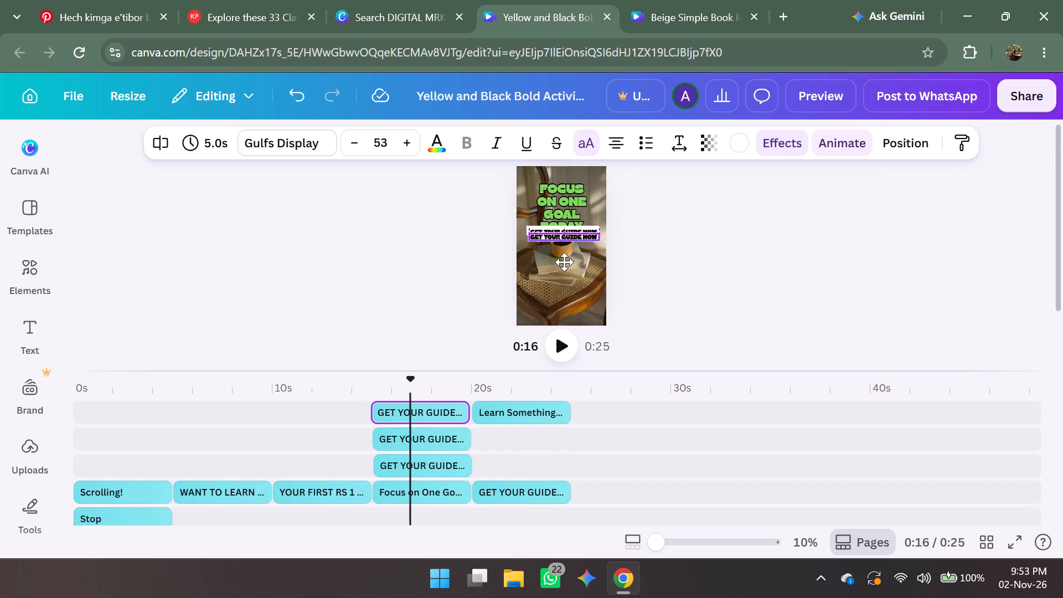
drag(564, 262, 563, 303)
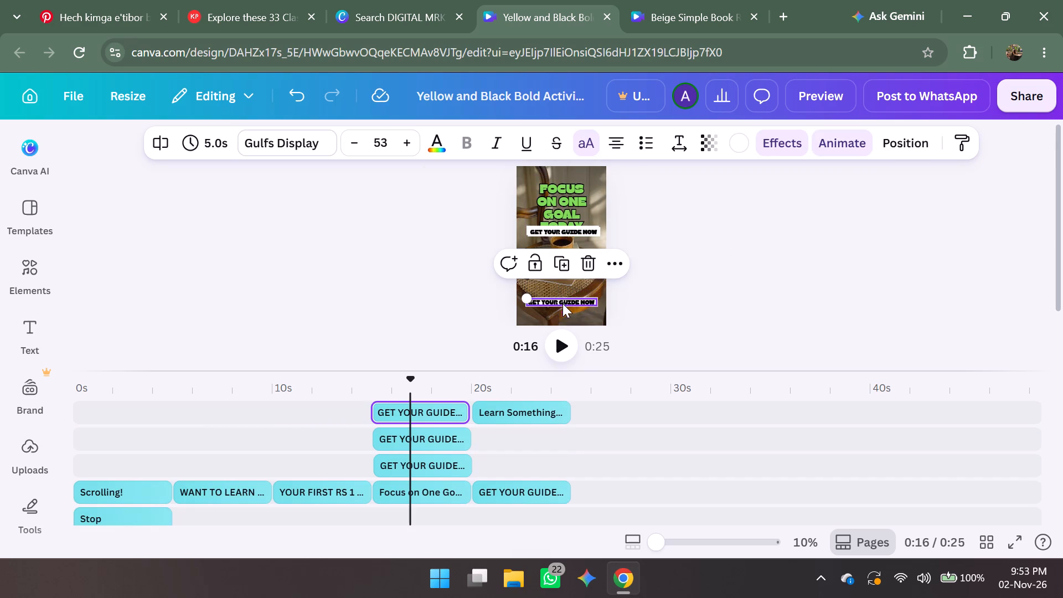
drag(555, 229, 551, 280)
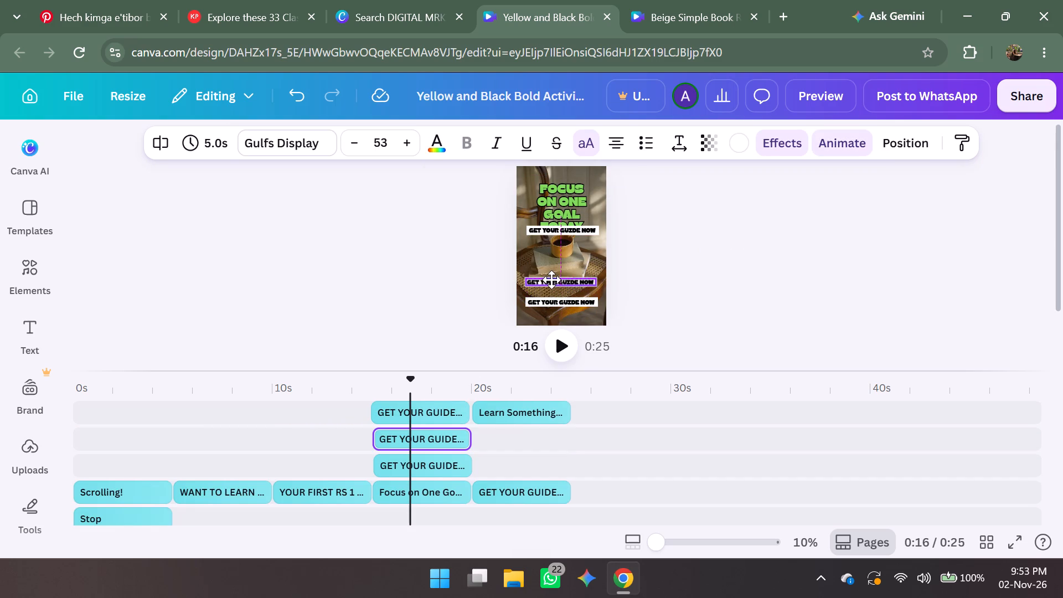
drag(551, 280, 551, 281)
click(642, 206)
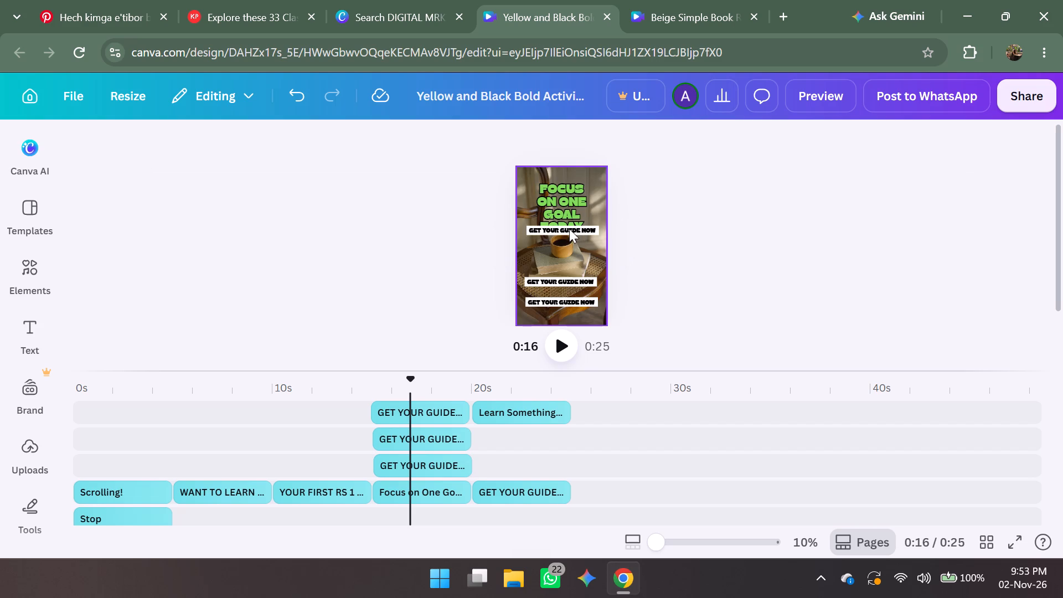
drag(569, 229, 567, 266)
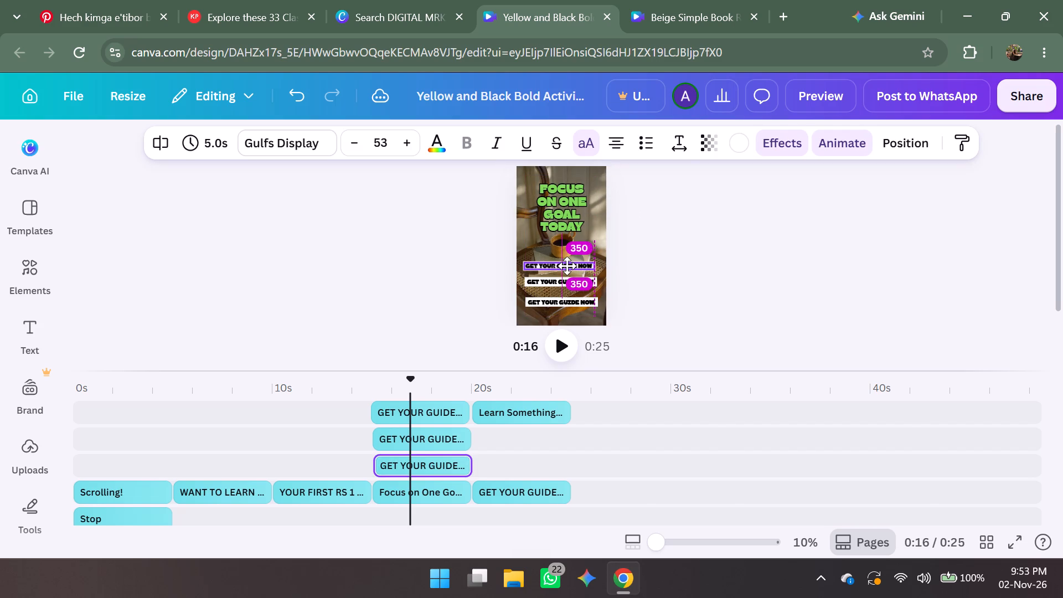
drag(567, 266, 567, 262)
click(757, 246)
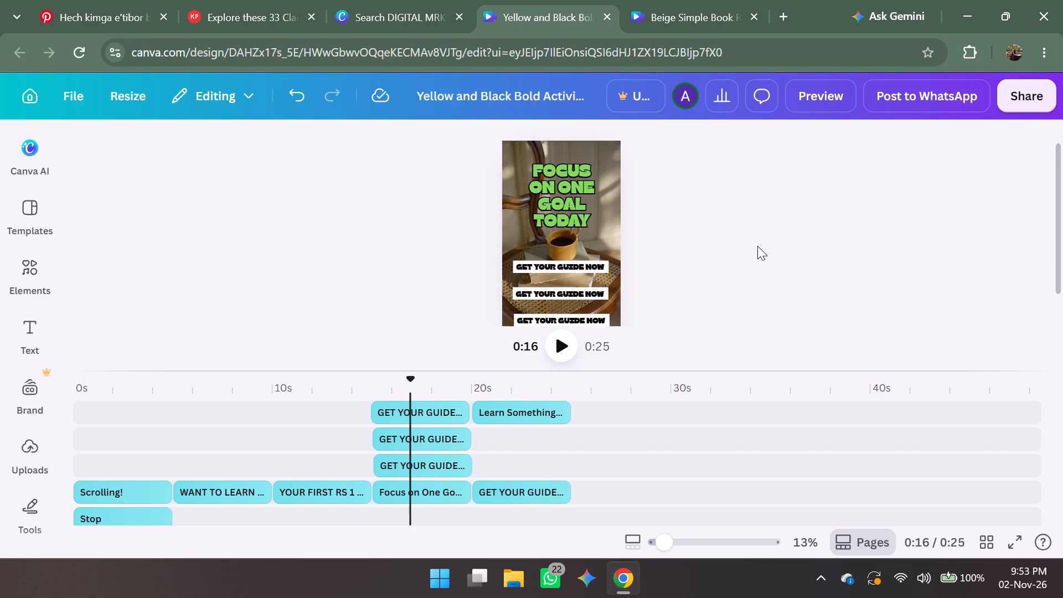
Replace the wording of the uppermost "GET YOUR GUIDE NOW" copy with "PLAN.".
scroll(757, 246, down, 2)
double_click(595, 167)
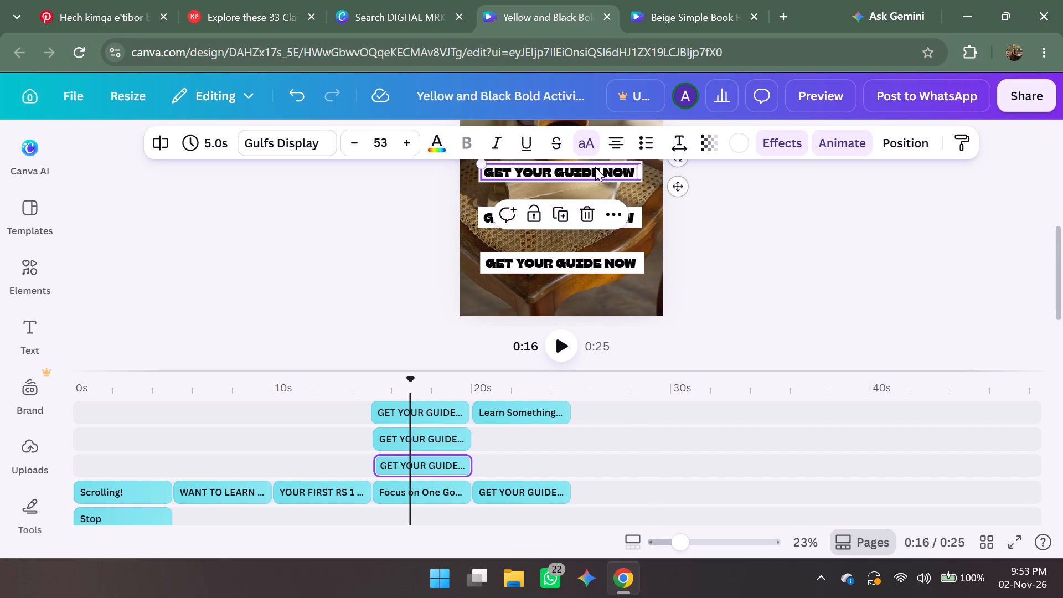
text(PLAN)
key(space)
key(BackSpace)
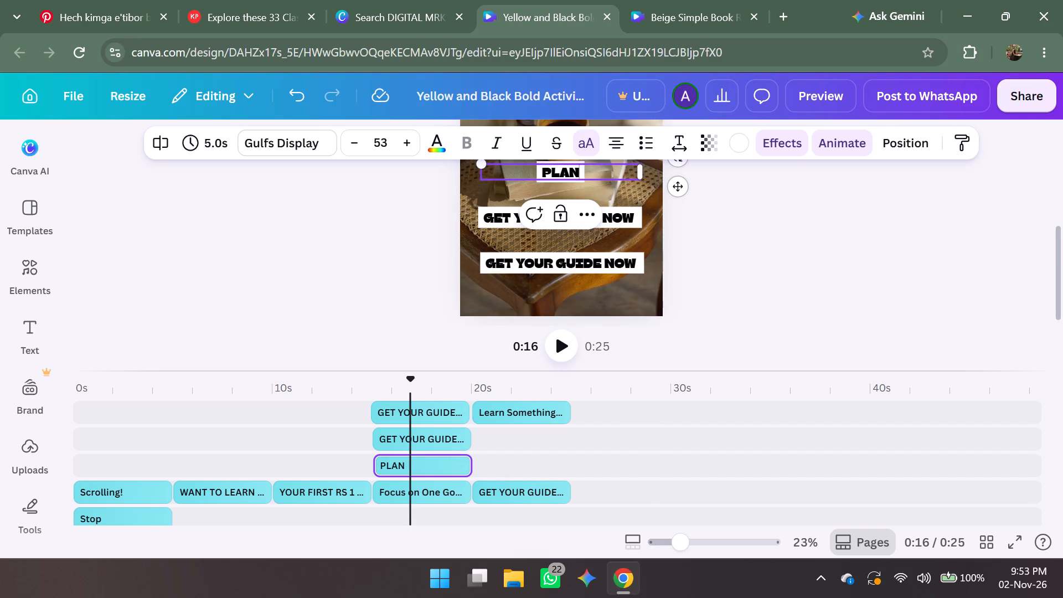
key(period)
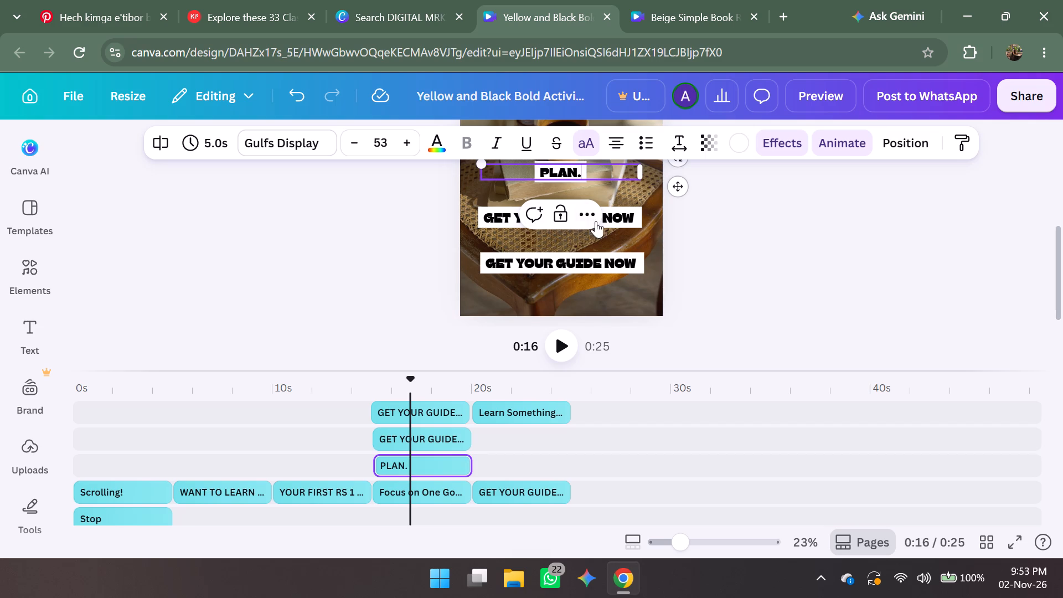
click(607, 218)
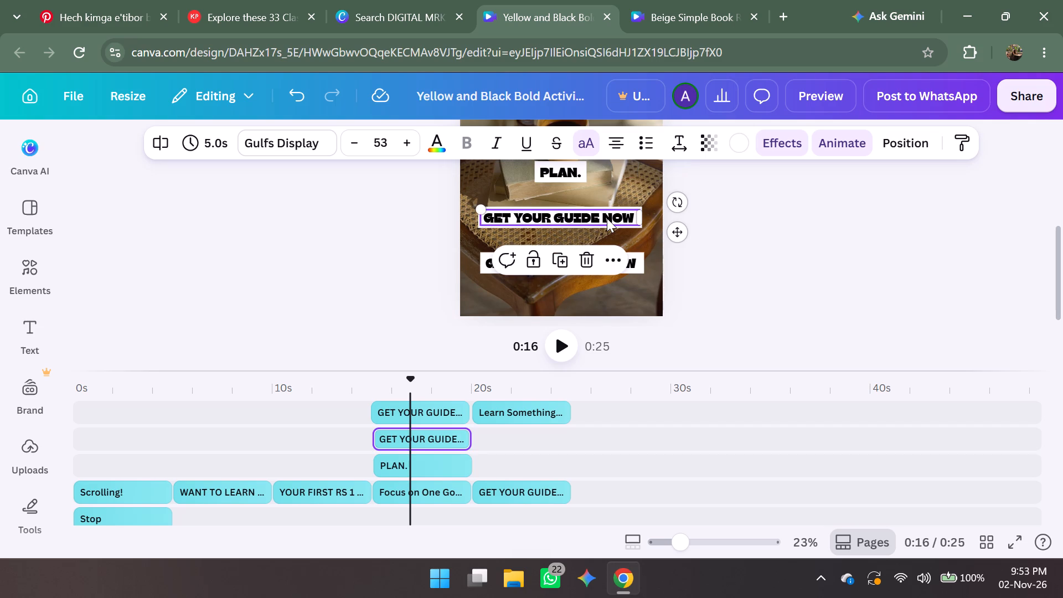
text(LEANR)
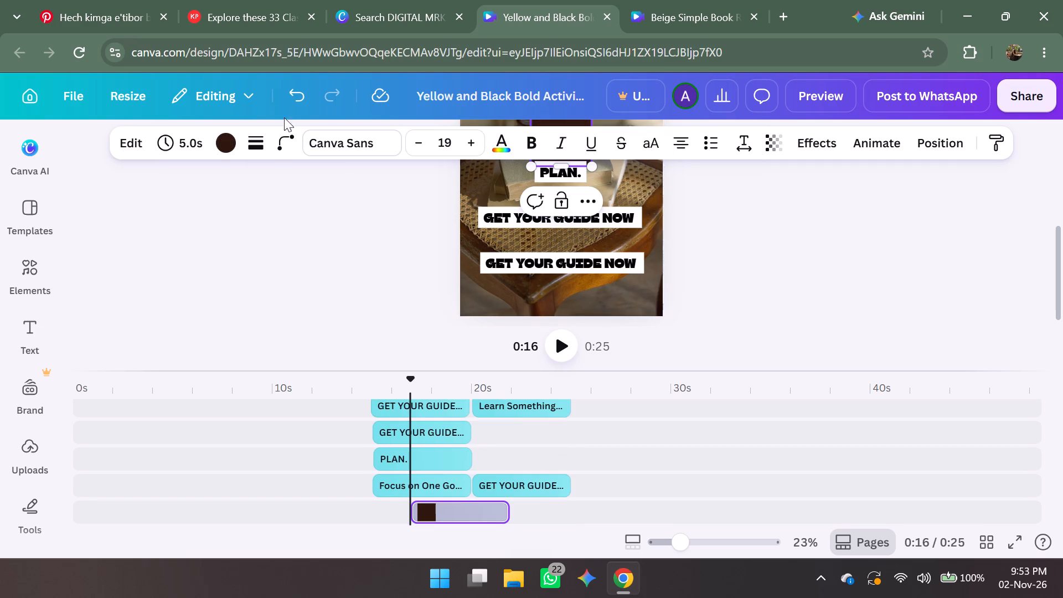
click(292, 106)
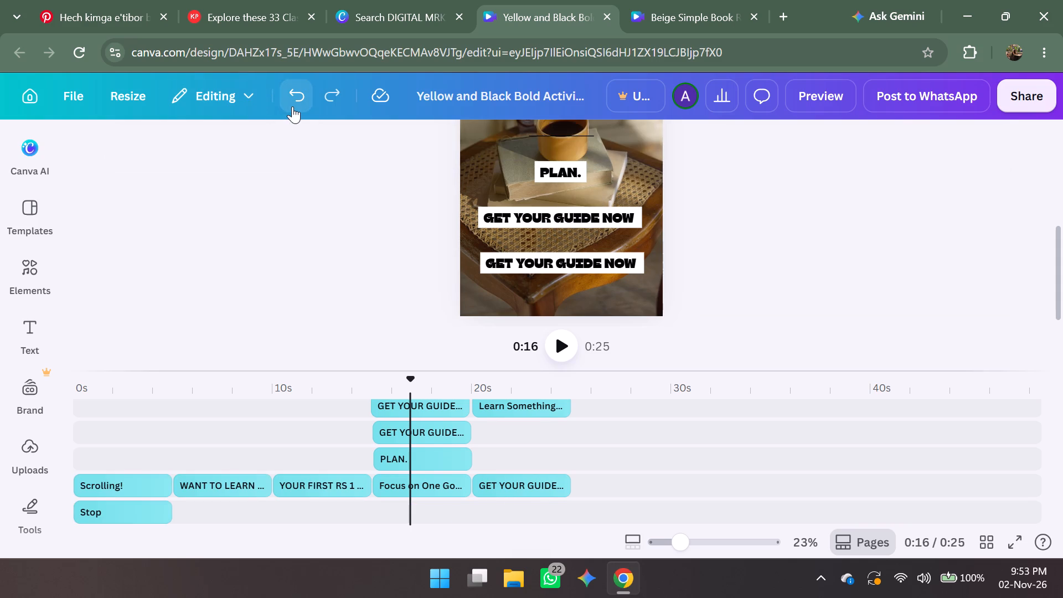
Replace the wording of the middle caption in the stack with "LEARN.".
double_click(518, 222)
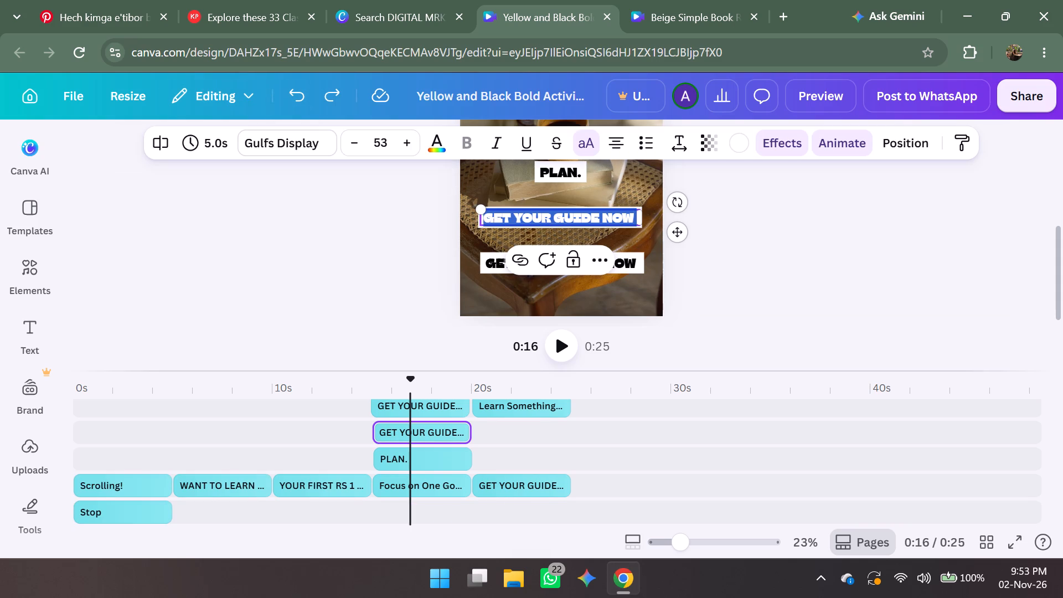
text(LEARN,)
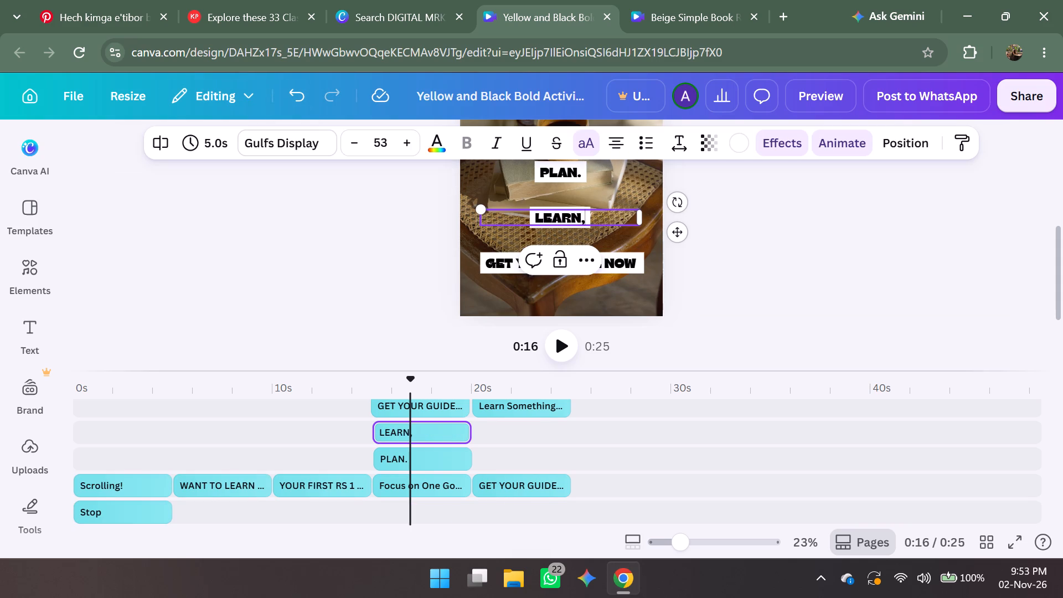
key(BackSpace)
key(period)
Replace the wording of the lowest "GET YOUR GUIDE NOW" caption in the stack with "EARN.".
double_click(617, 260)
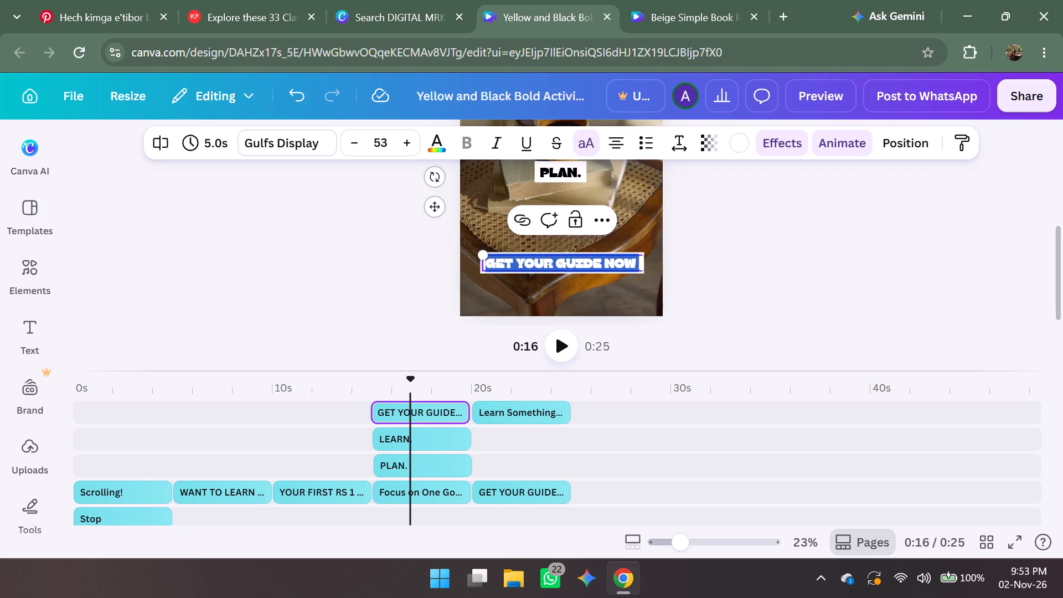
text(EARN)
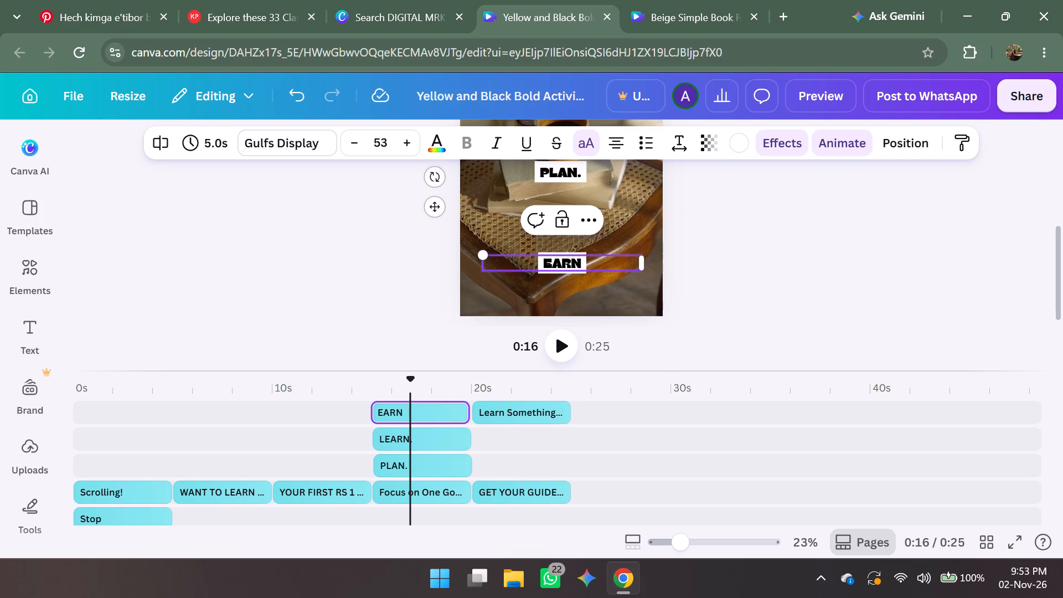
key(period)
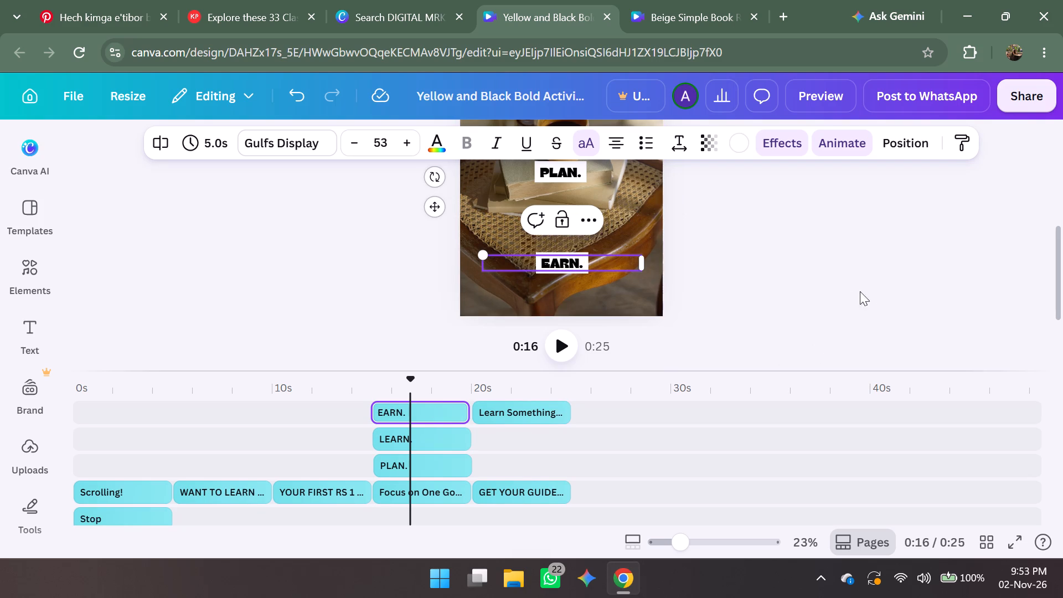
click(870, 288)
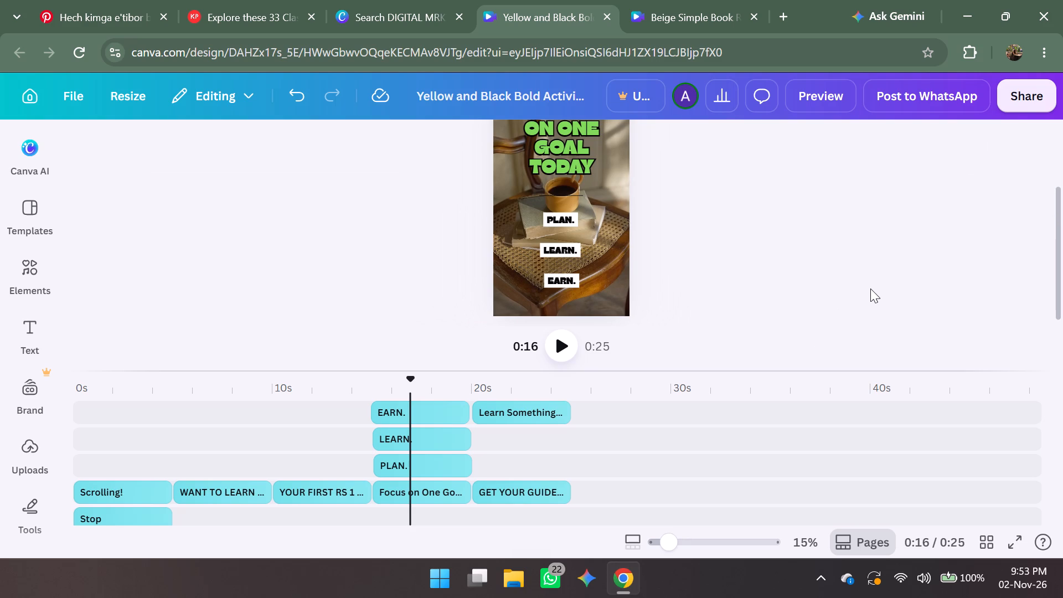
Set the font size of the "PLAN." caption to 100.
click(551, 137)
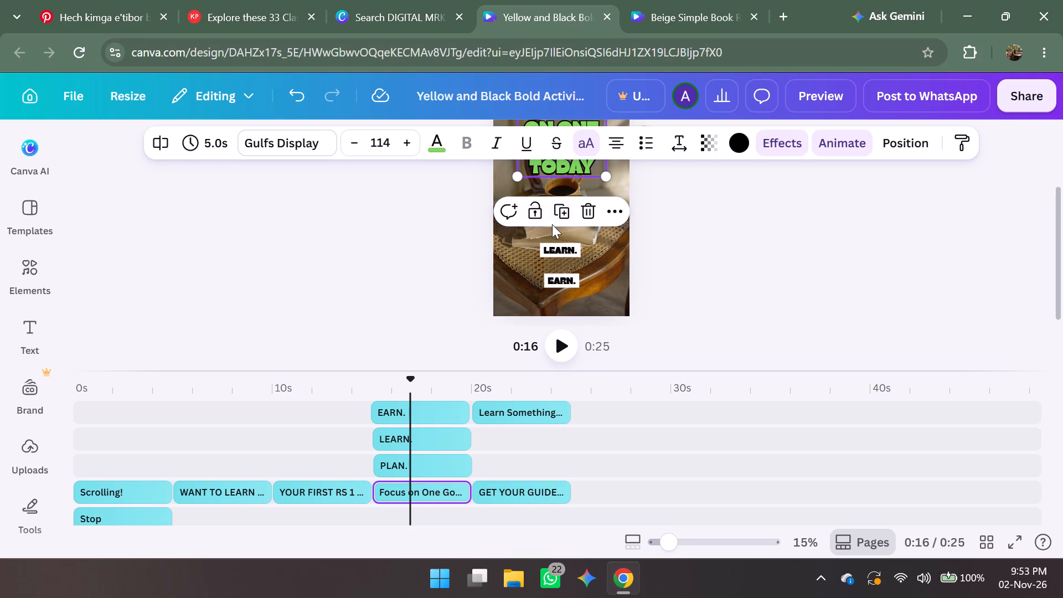
click(559, 252)
click(713, 227)
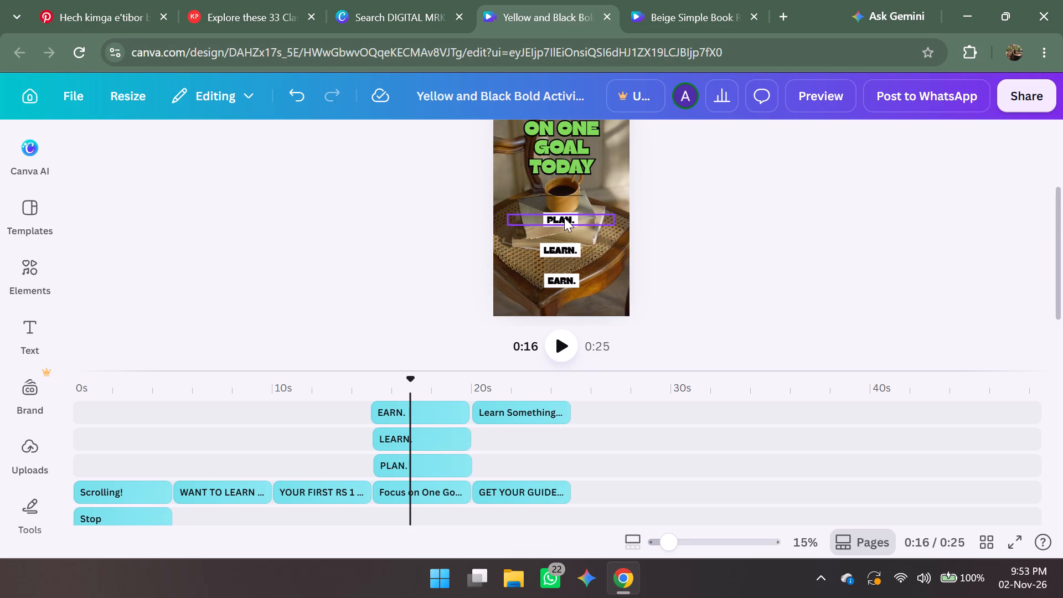
click(564, 218)
double_click(374, 141)
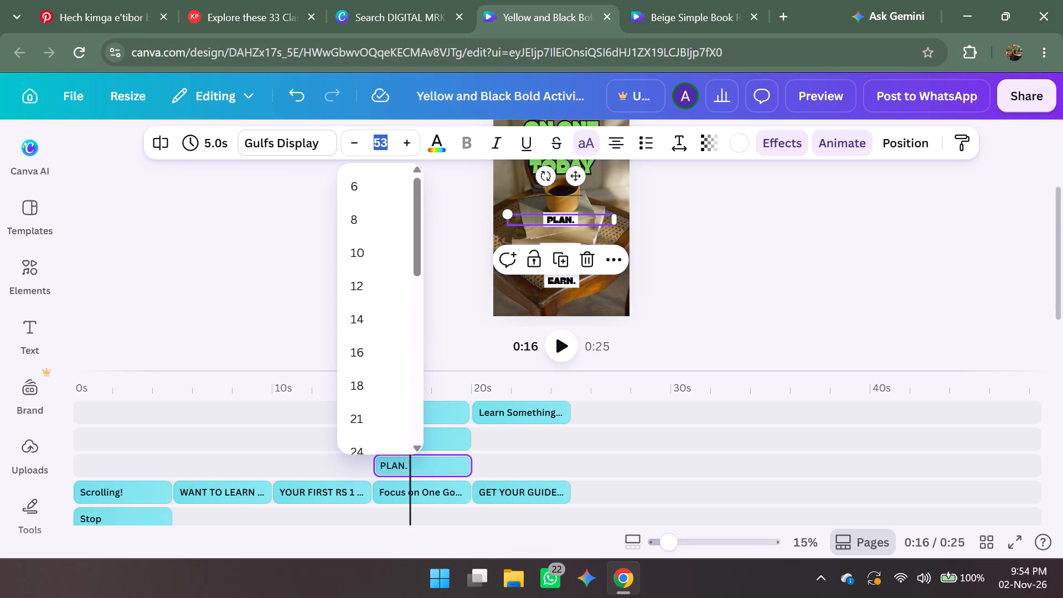
text(11)
key(5)
key(Return)
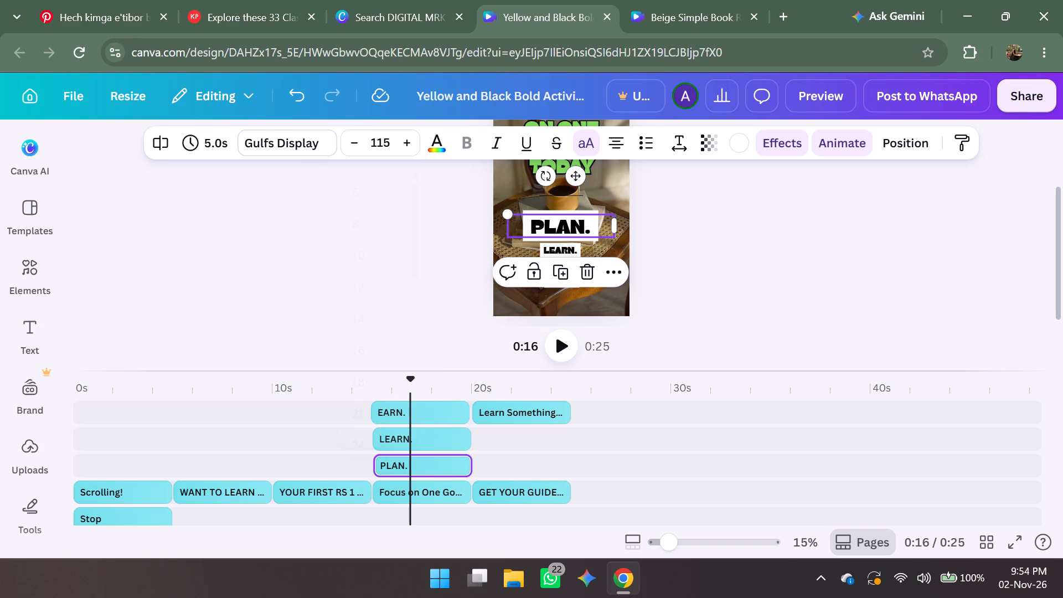
triple_click(350, 145)
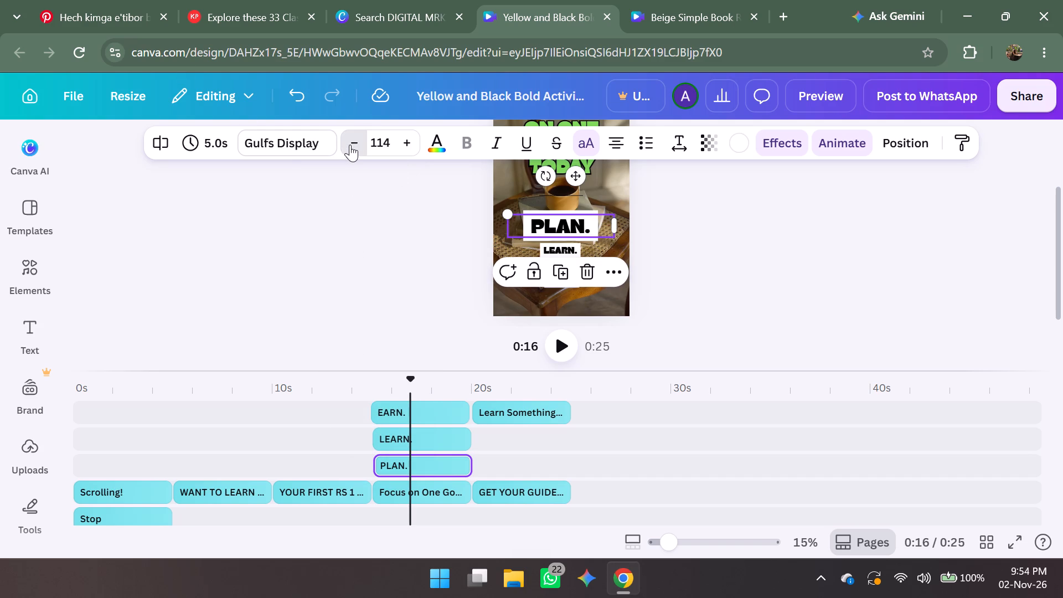
triple_click(350, 145)
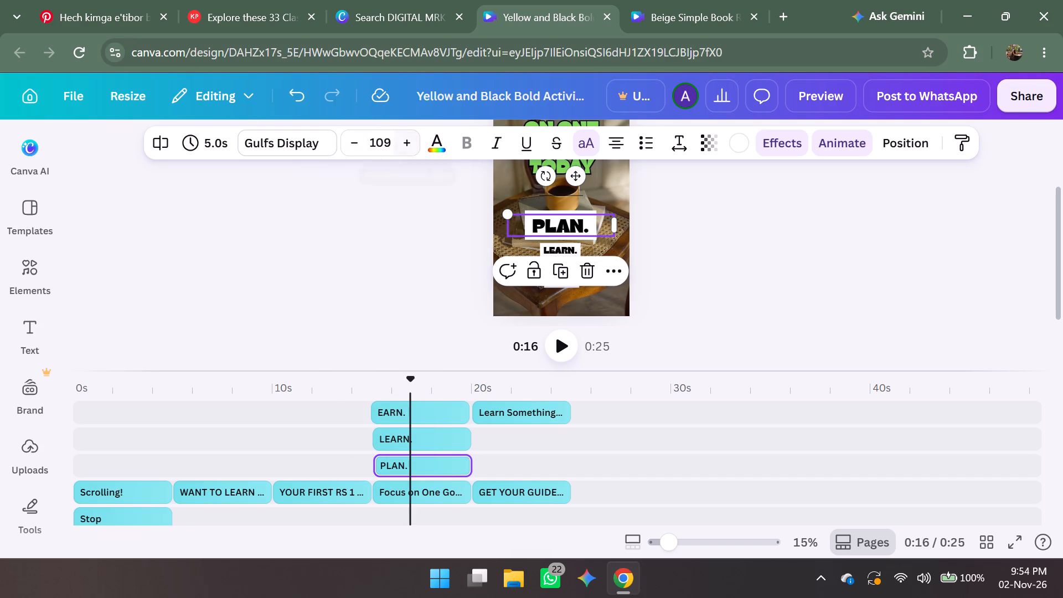
triple_click(358, 141)
double_click(358, 141)
click(358, 141)
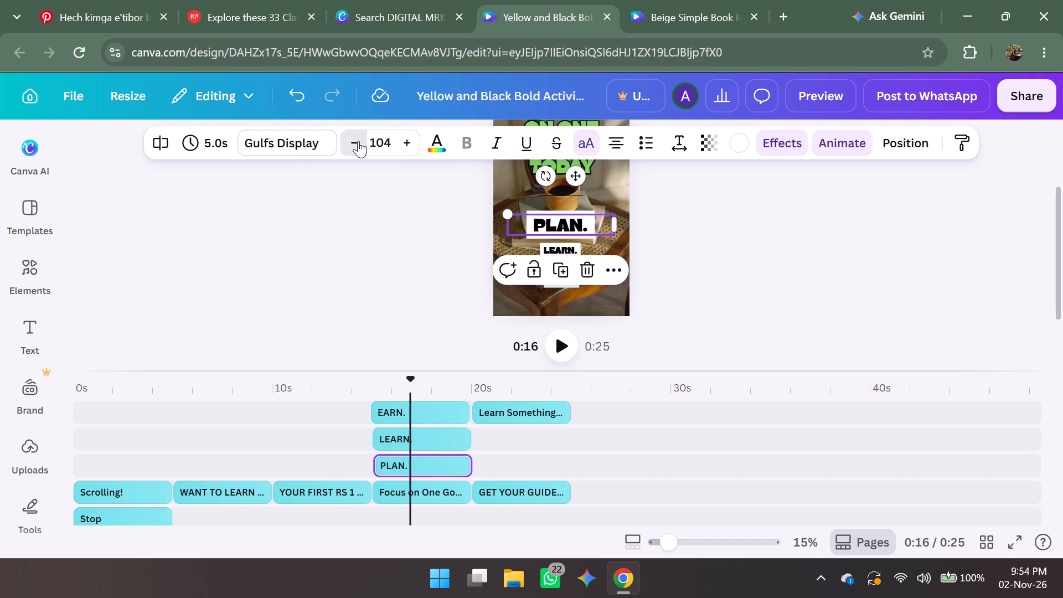
click(358, 141)
click(358, 141)
click(358, 141)
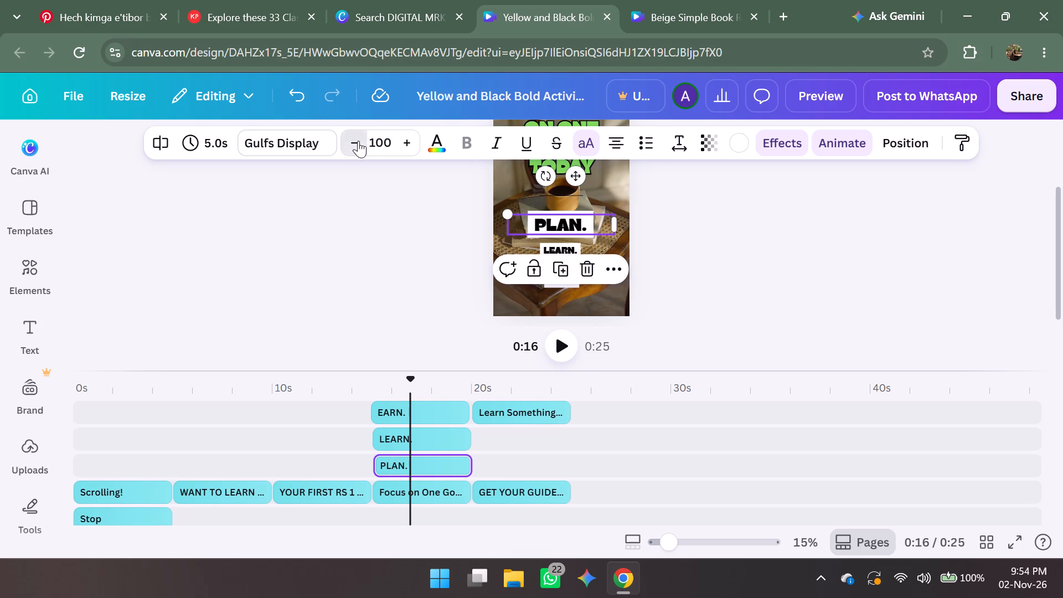
Set the font size of the "LEARN." caption to 100.
double_click(569, 248)
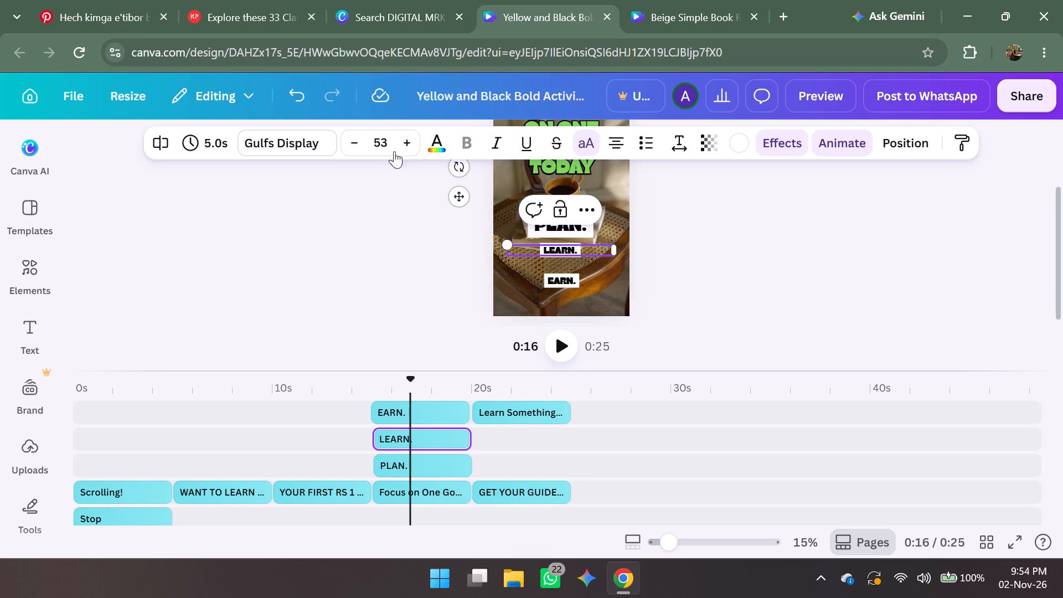
double_click(388, 146)
text(100)
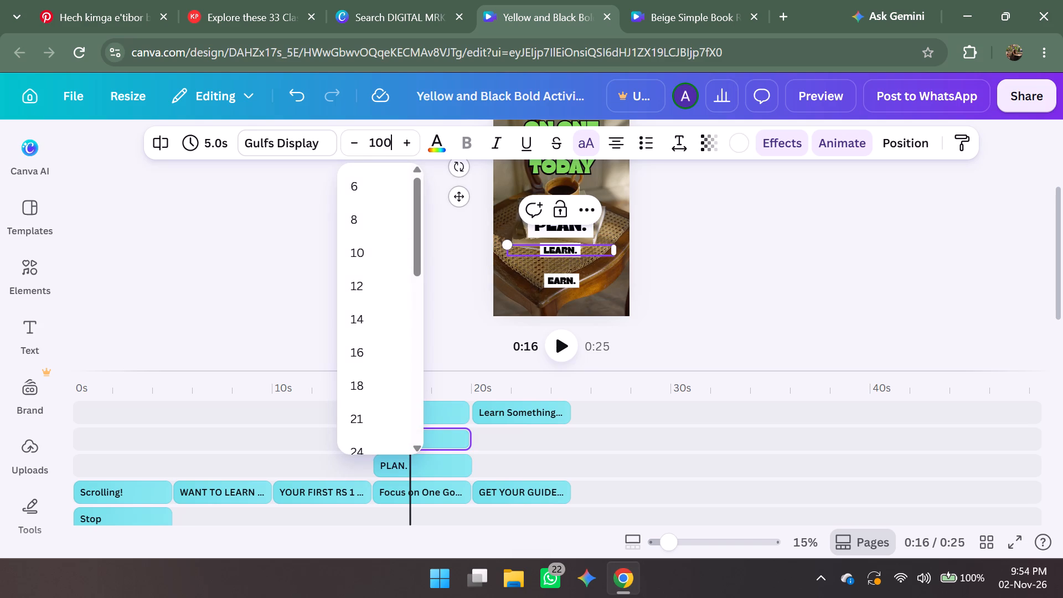
key(Return)
Set the font size of the "EARN." caption to 100.
double_click(565, 284)
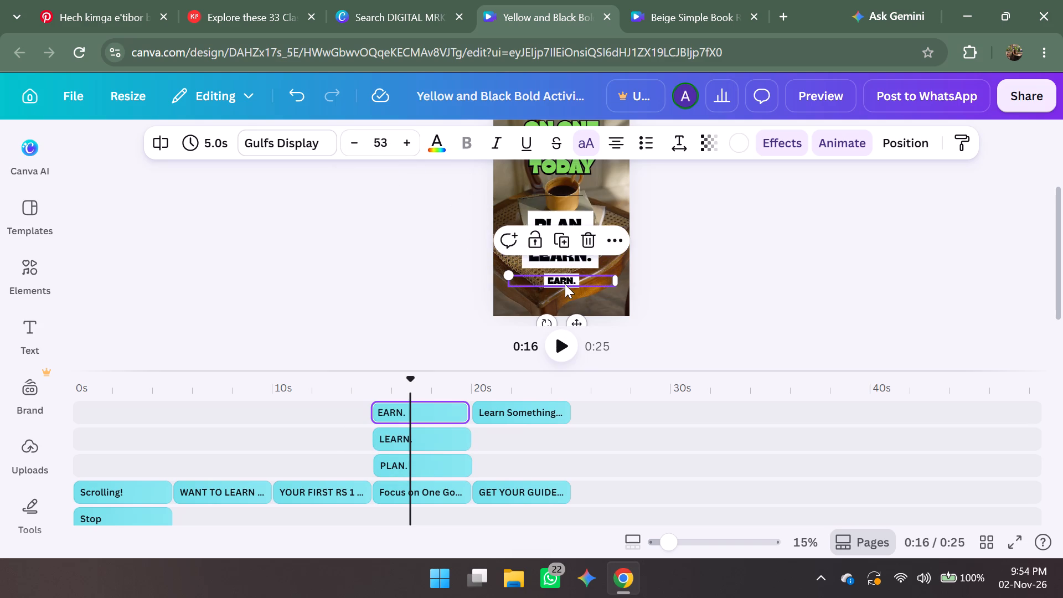
drag(390, 156, 386, 149)
double_click(386, 149)
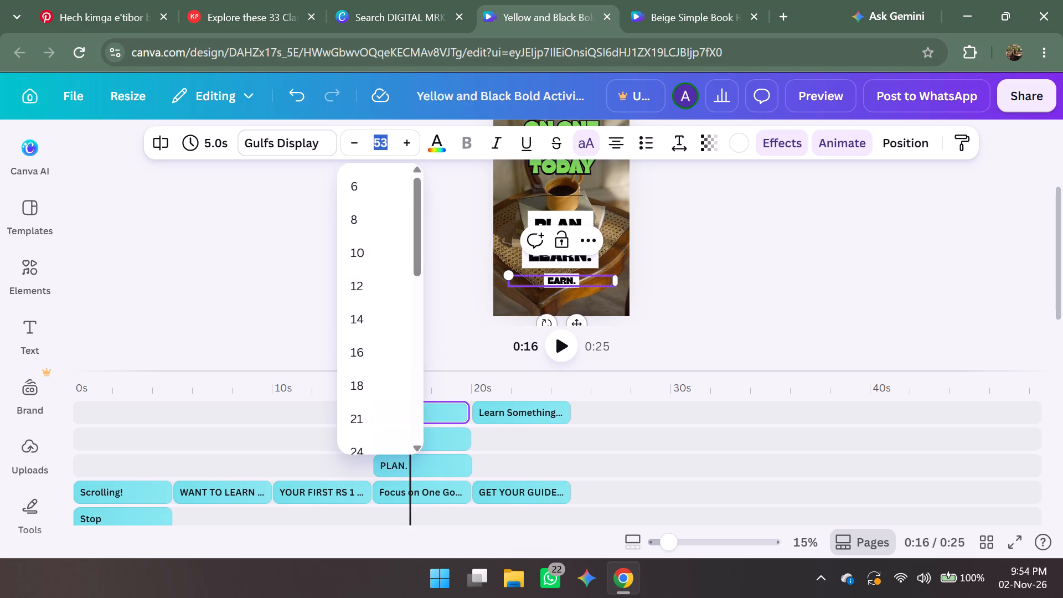
text(100)
key(Return)
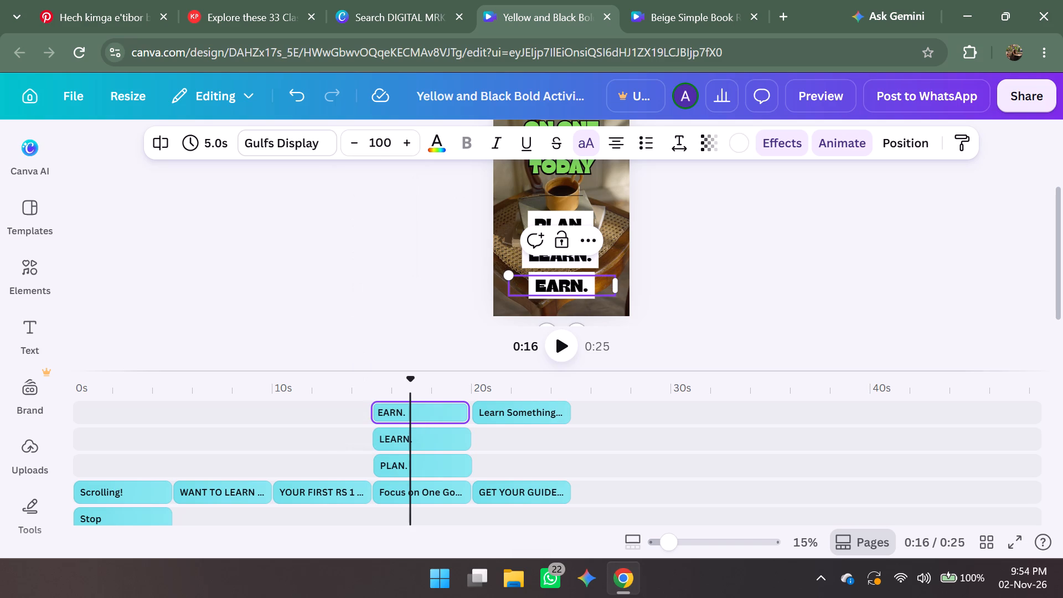
click(750, 236)
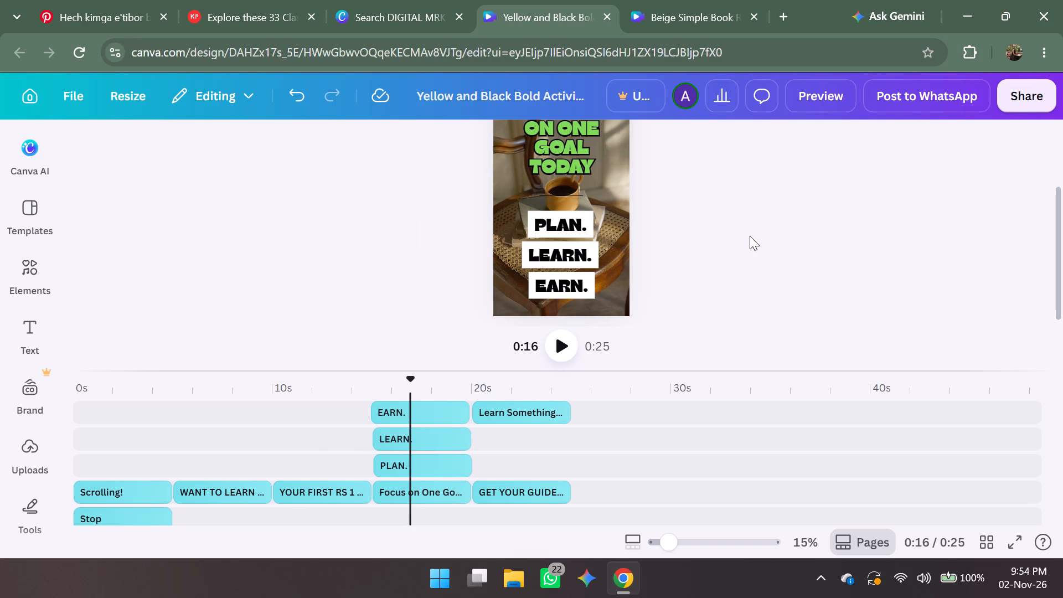
Trim the start of the "PLAN." caption on the timeline so it lasts 3.2 s and still ends with the scene.
scroll(740, 273, up, 1)
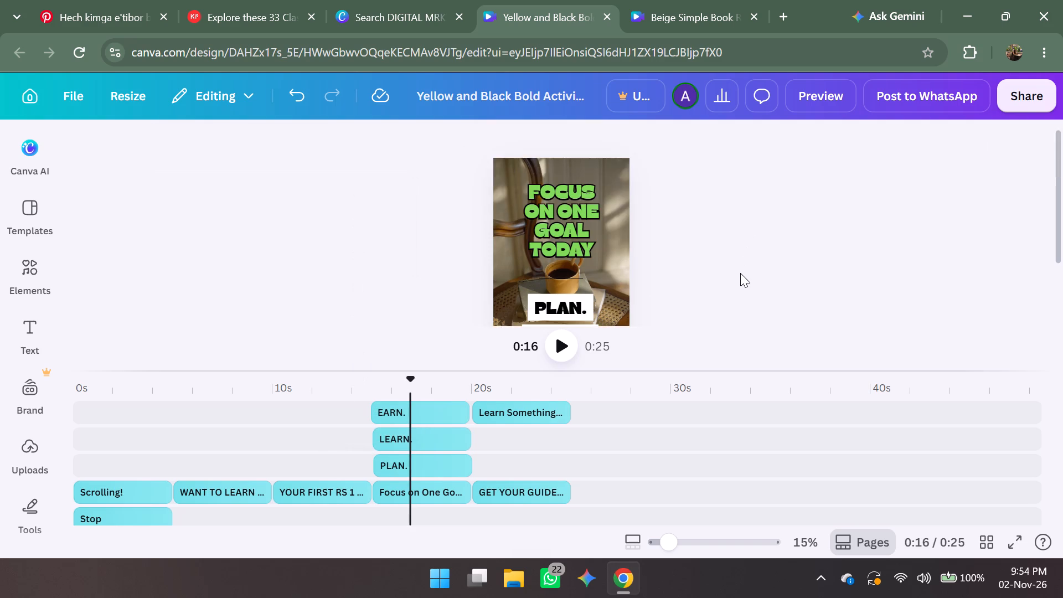
scroll(740, 273, down, 1)
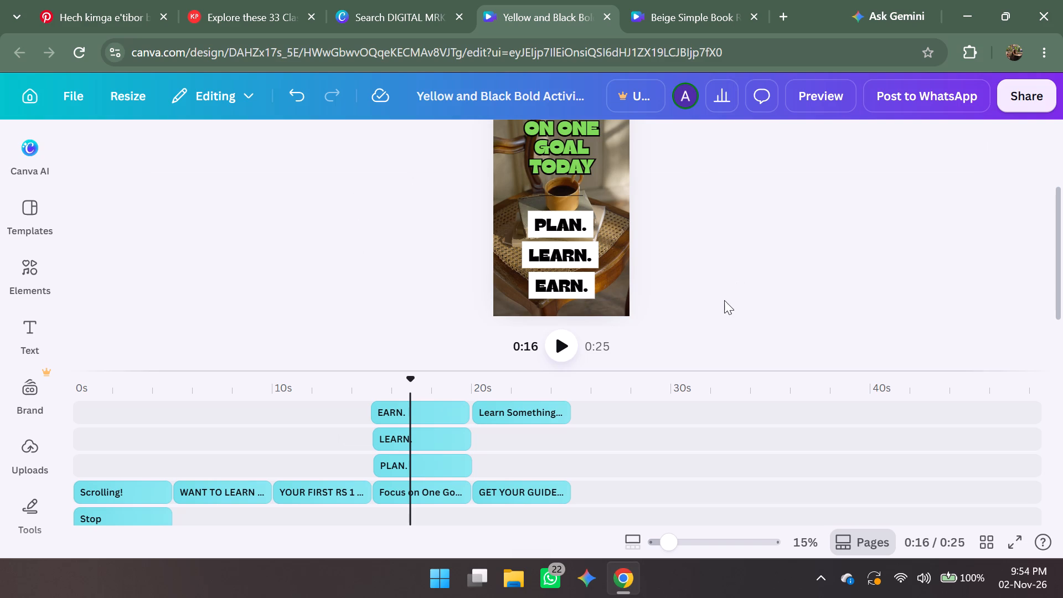
scroll(724, 300, down, 3)
click(401, 457)
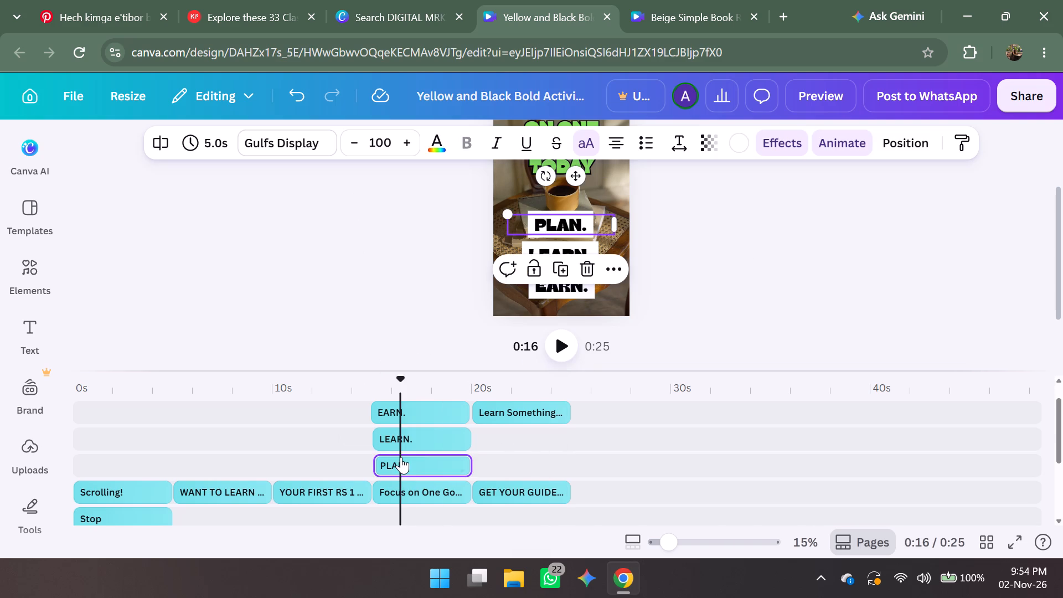
drag(374, 462, 411, 462)
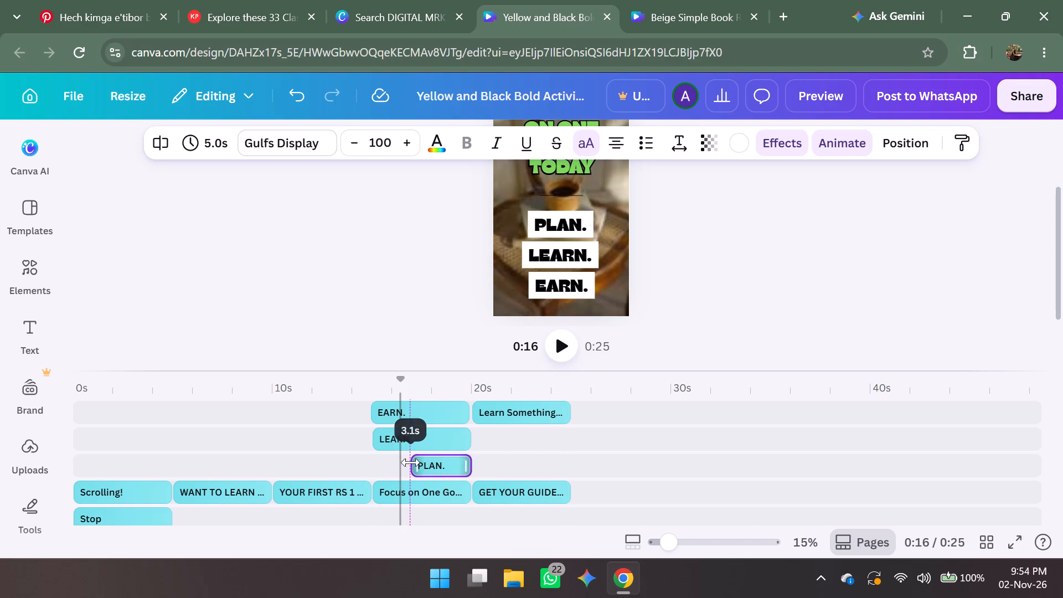
drag(411, 462, 414, 464)
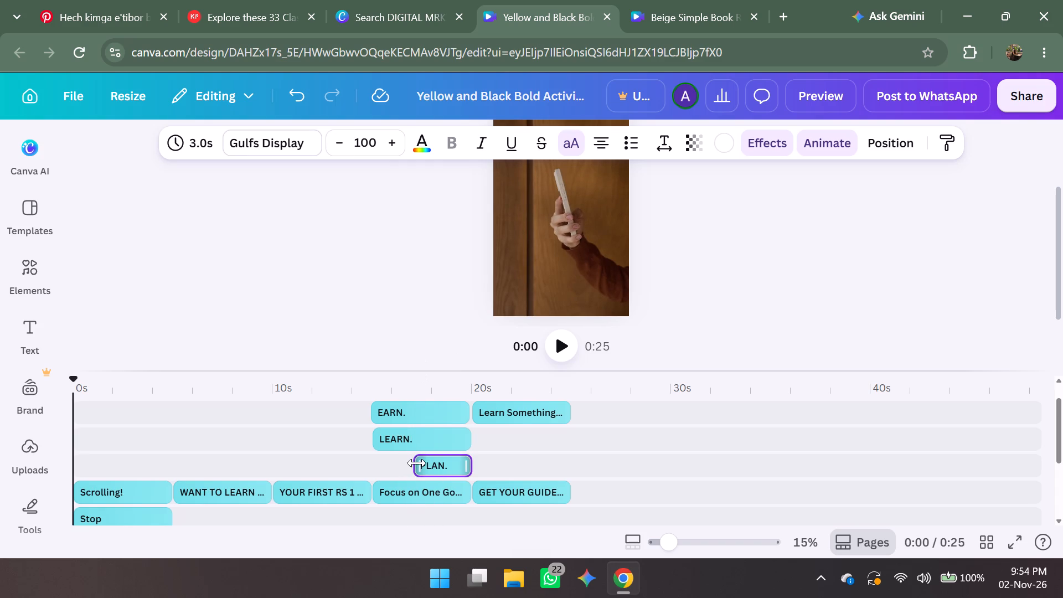
drag(417, 463, 411, 461)
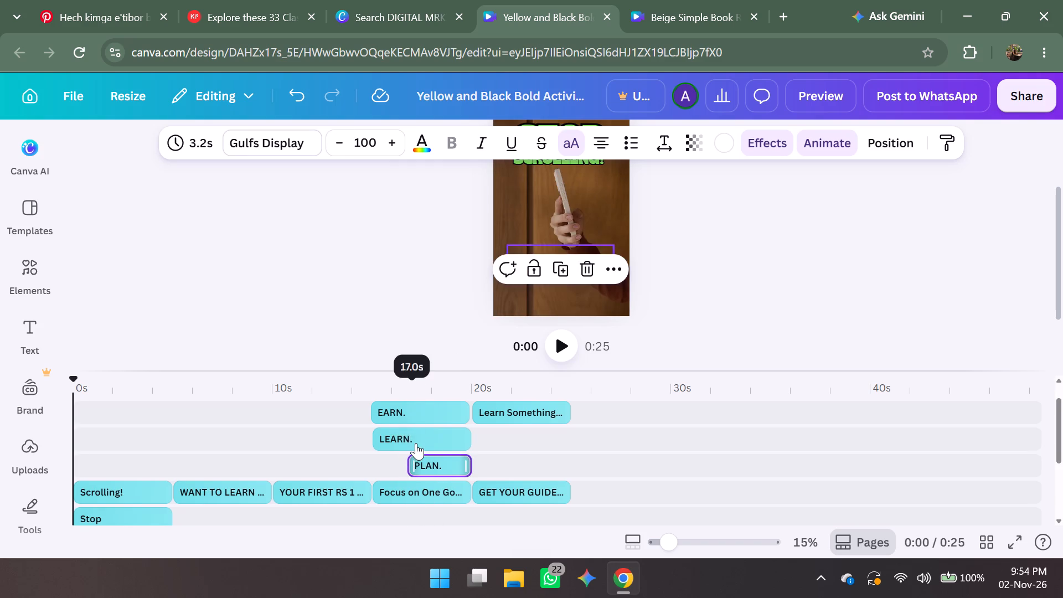
Trim the start of the "LEARN." caption on the timeline to a 2.7 s duration, so it appears after "PLAN.".
click(416, 442)
drag(375, 436, 415, 440)
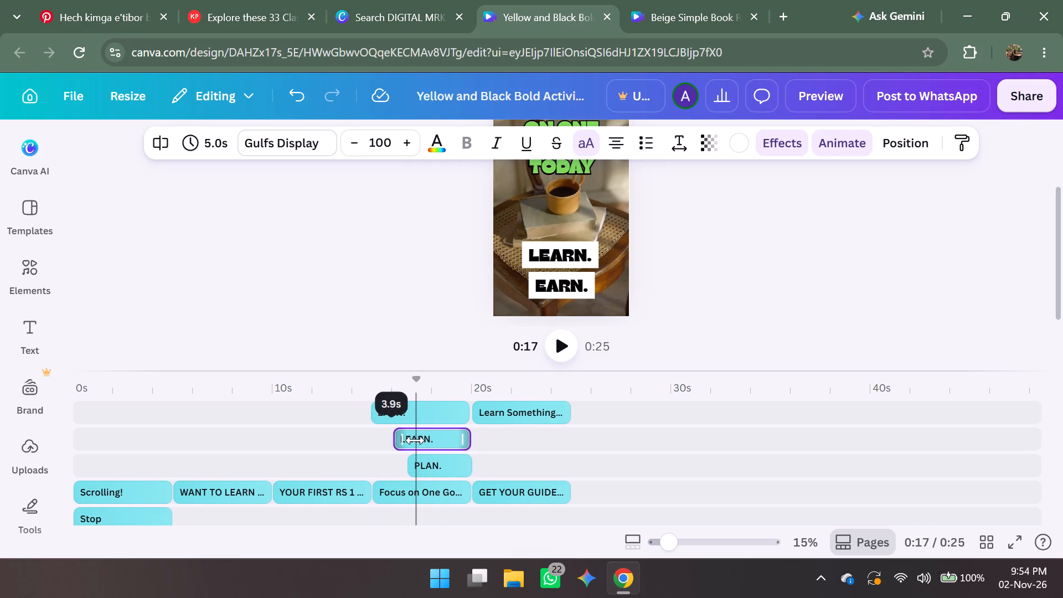
drag(415, 440, 426, 442)
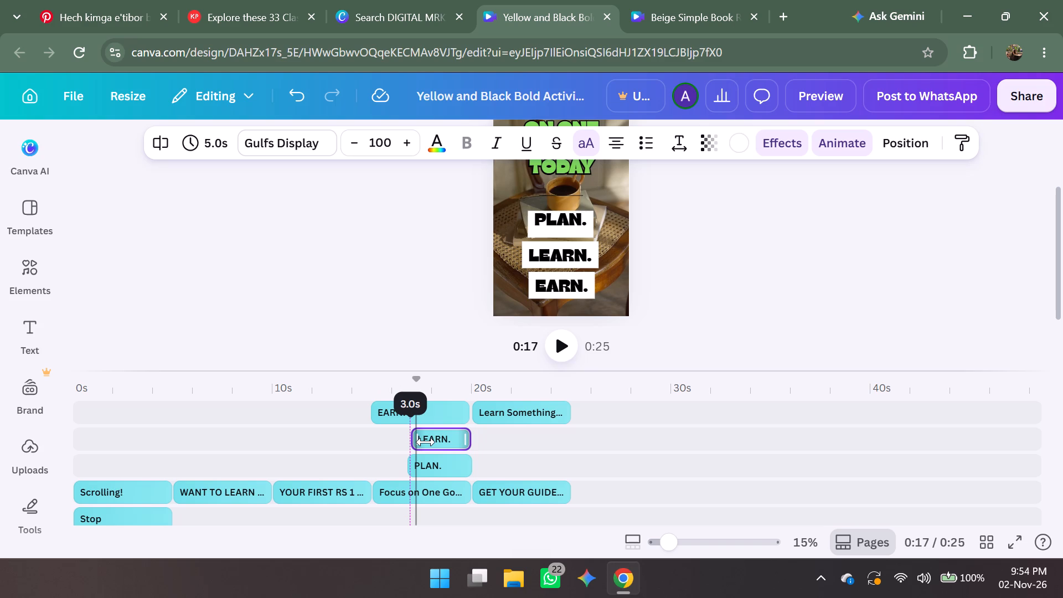
drag(426, 442, 424, 440)
Trim the start of the "EARN." caption on the timeline to a 2.2 s duration, so it appears after "LEARN.".
click(391, 412)
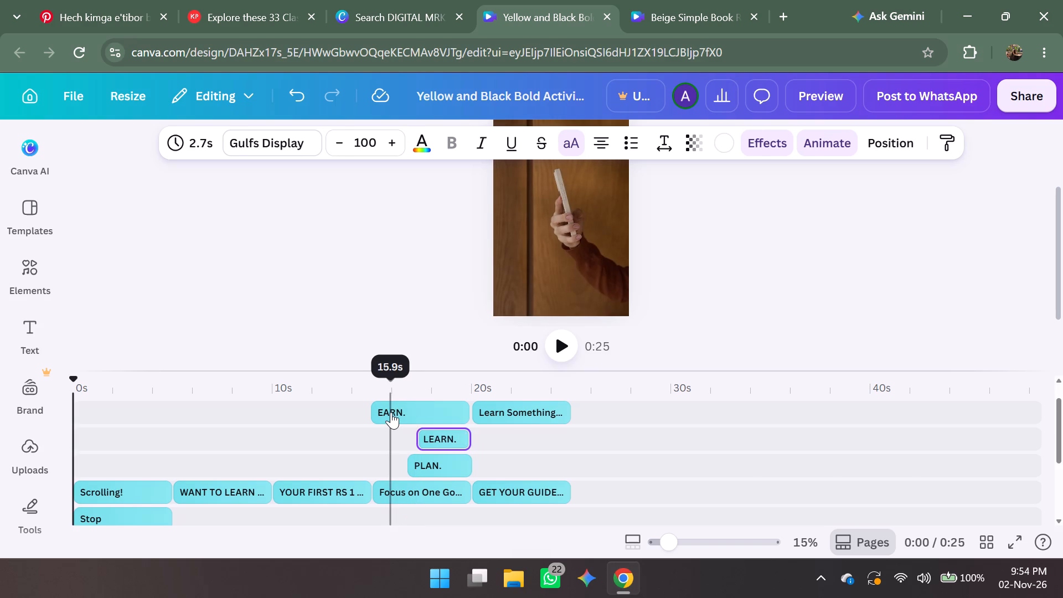
drag(378, 411, 440, 417)
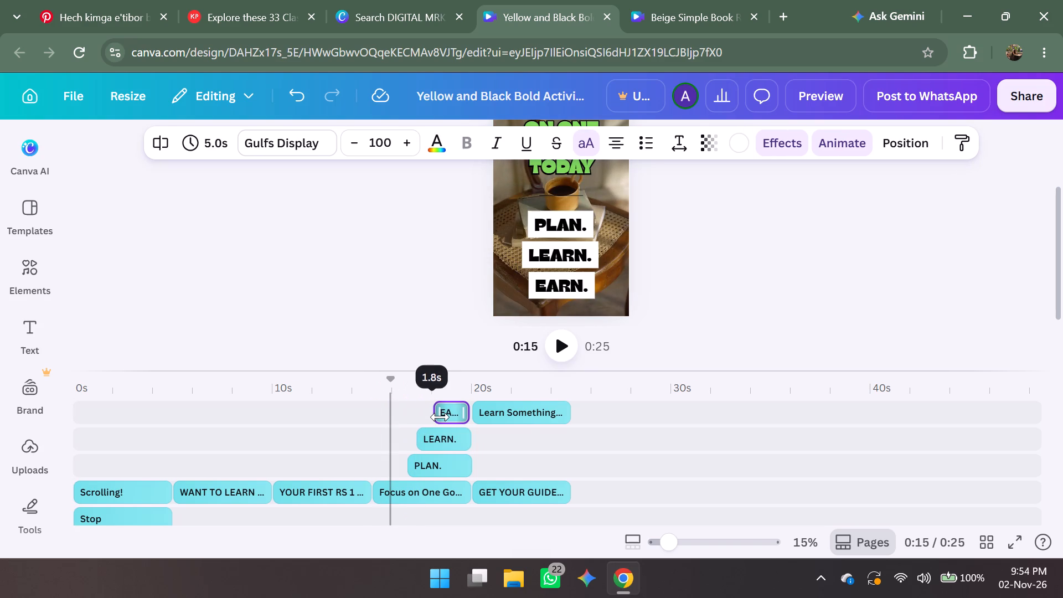
drag(440, 417, 436, 416)
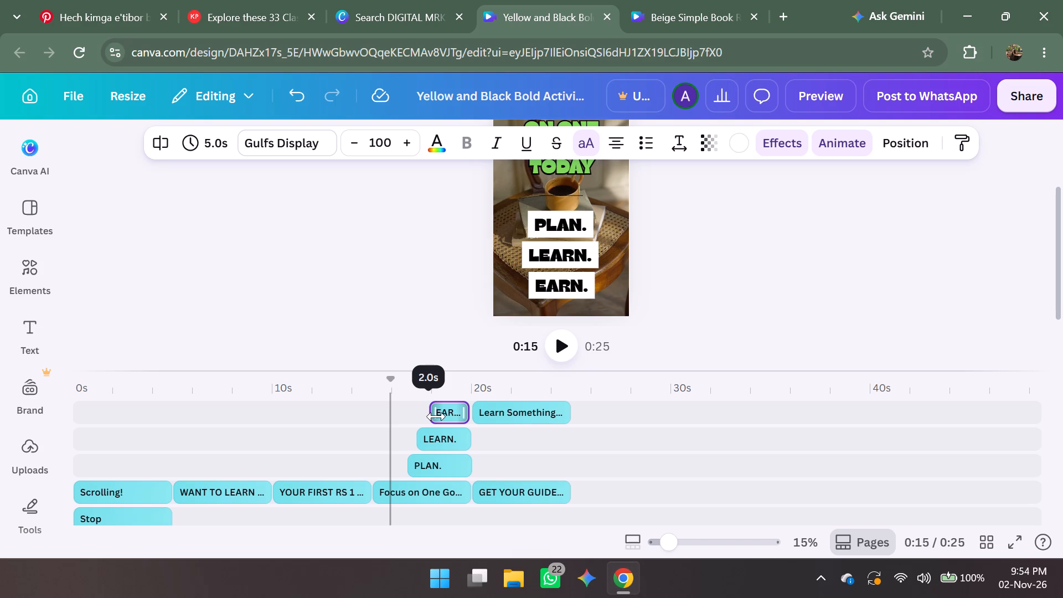
drag(436, 416, 435, 416)
drag(435, 416, 434, 415)
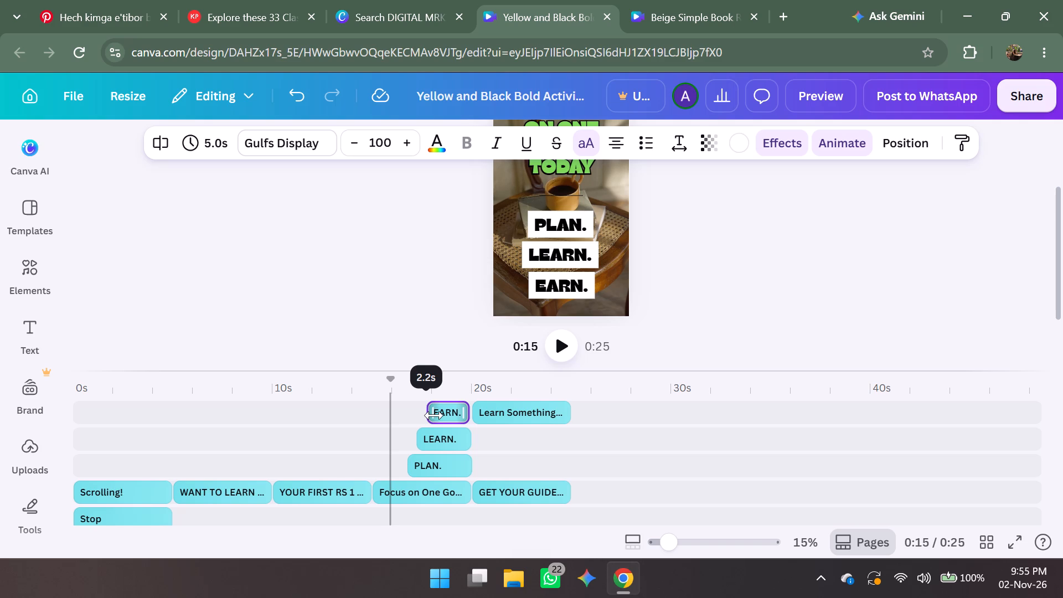
drag(434, 415, 431, 414)
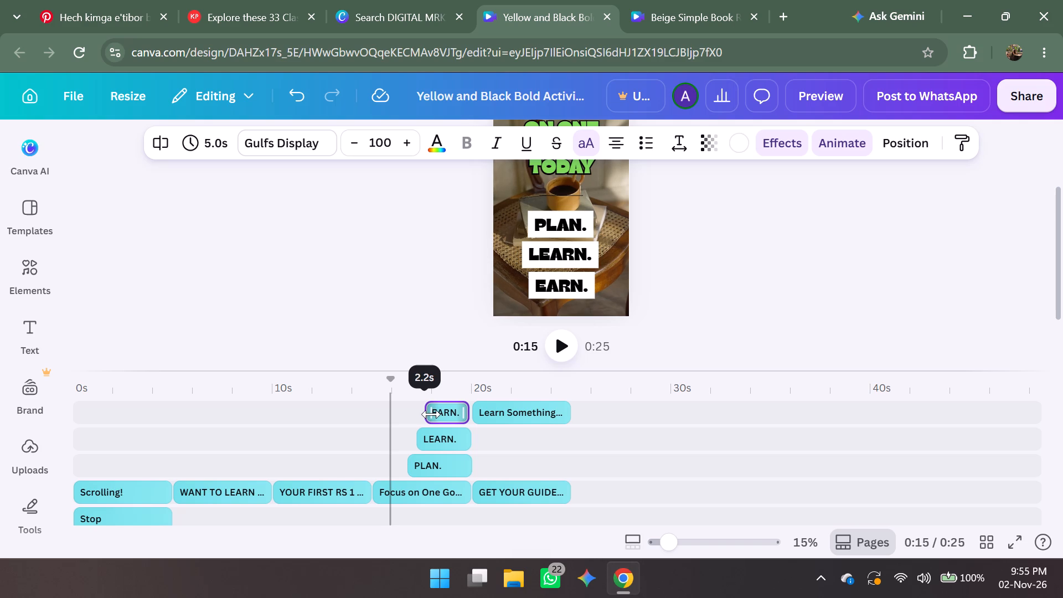
drag(431, 414, 431, 414)
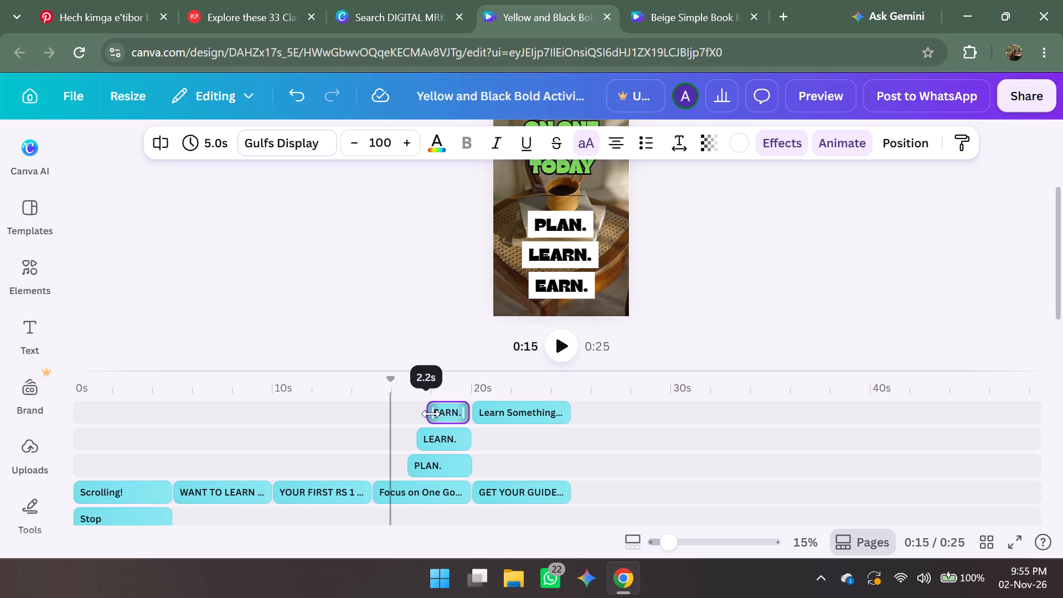
drag(431, 414, 434, 414)
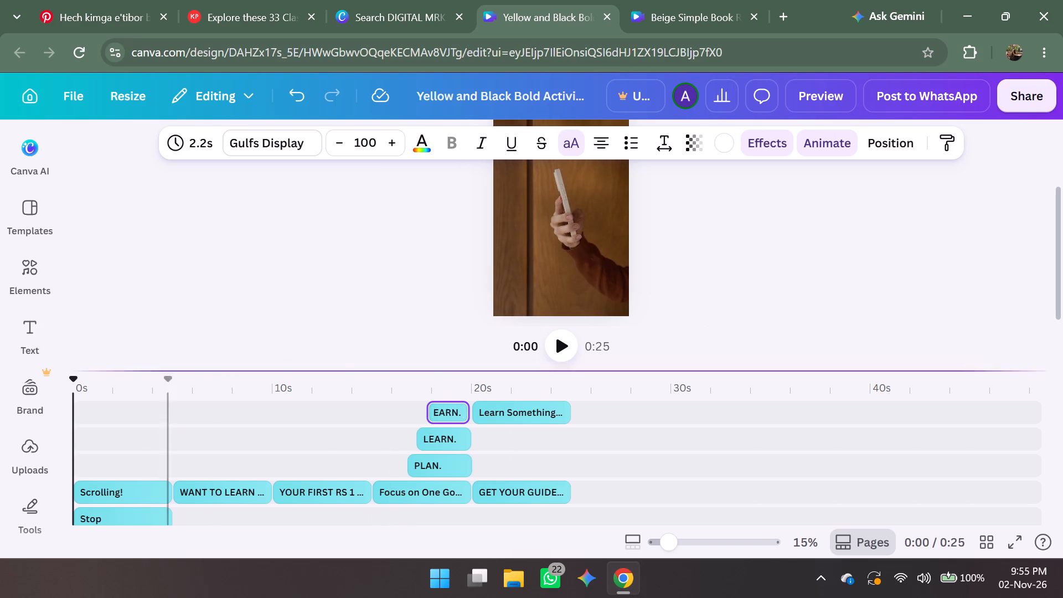
Play the whole video from the start to review the scenes and the staggered captions.
click(566, 346)
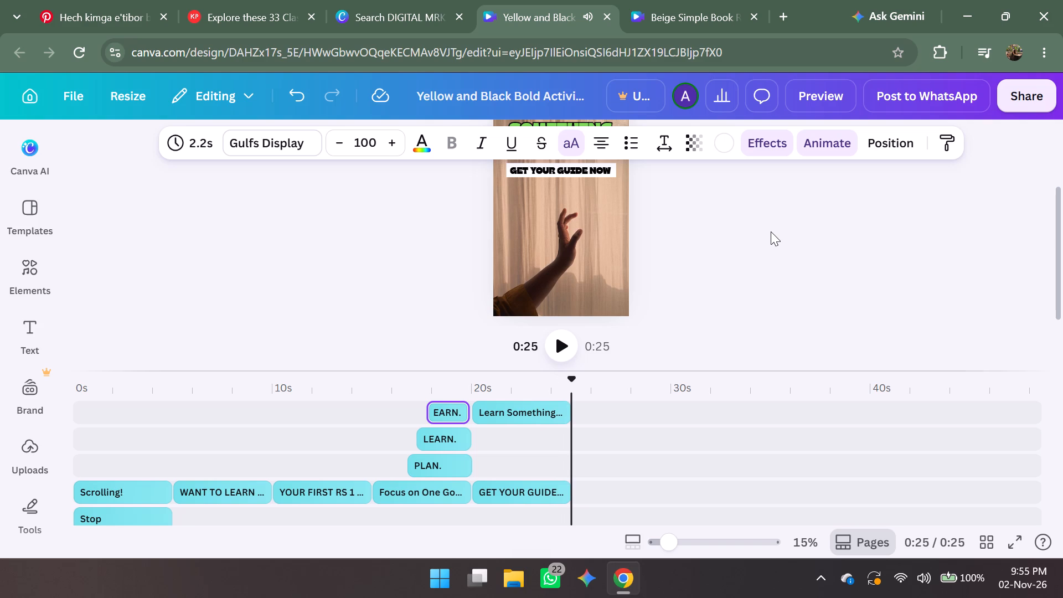
scroll(771, 231, up, 2)
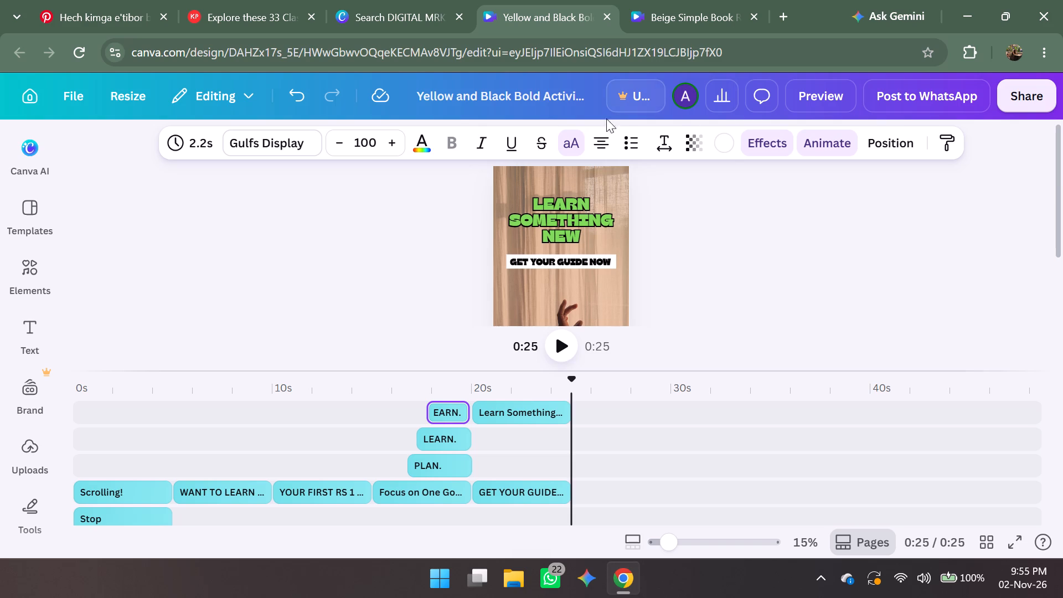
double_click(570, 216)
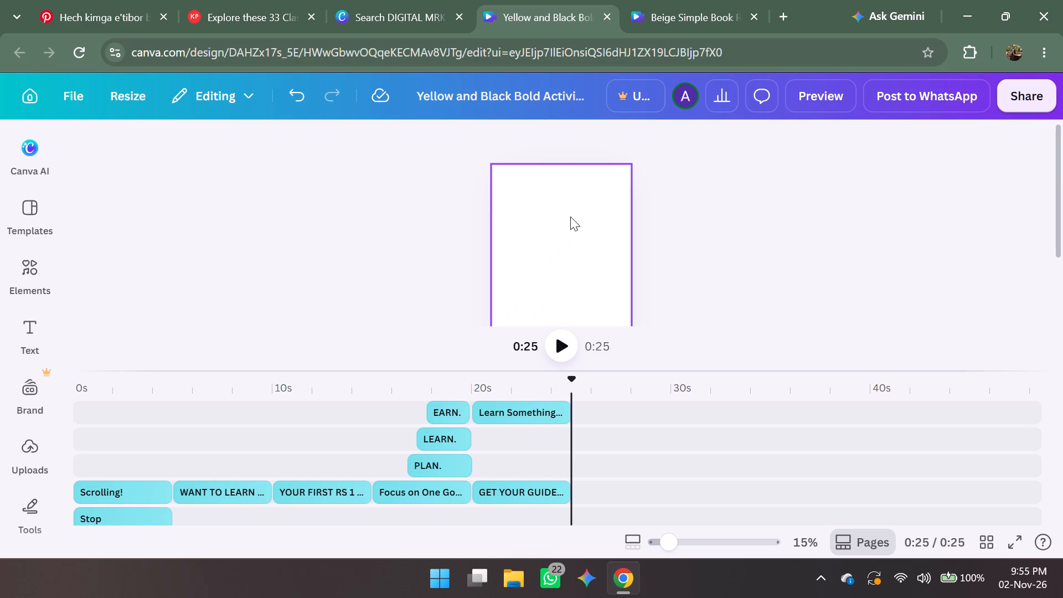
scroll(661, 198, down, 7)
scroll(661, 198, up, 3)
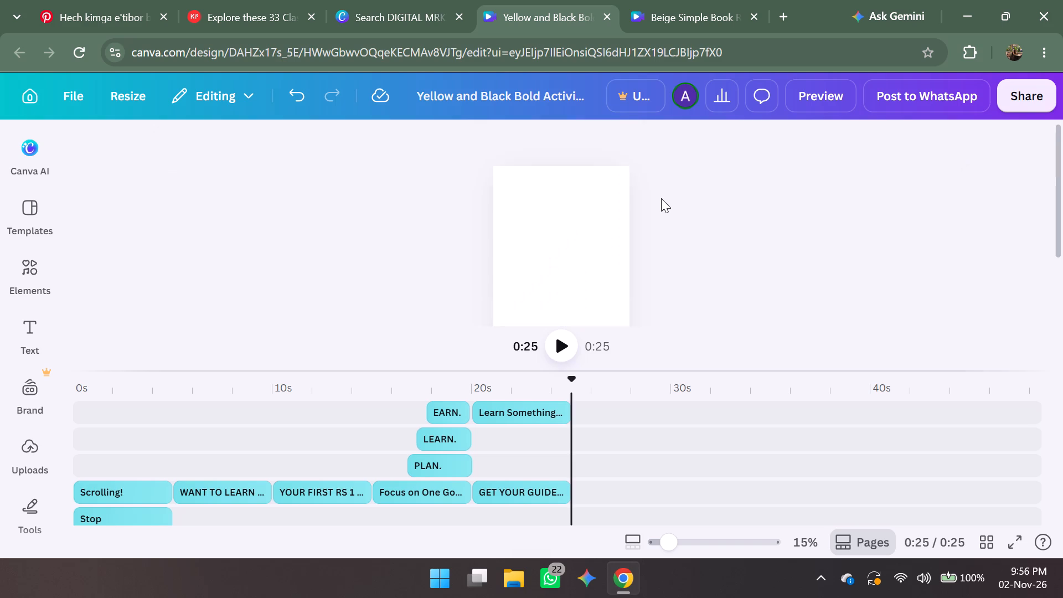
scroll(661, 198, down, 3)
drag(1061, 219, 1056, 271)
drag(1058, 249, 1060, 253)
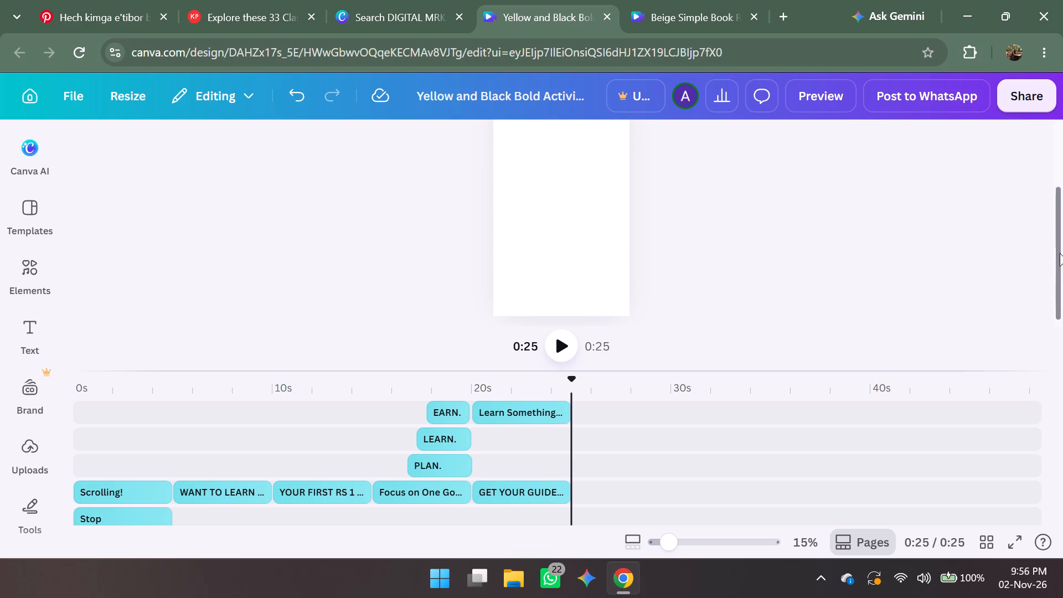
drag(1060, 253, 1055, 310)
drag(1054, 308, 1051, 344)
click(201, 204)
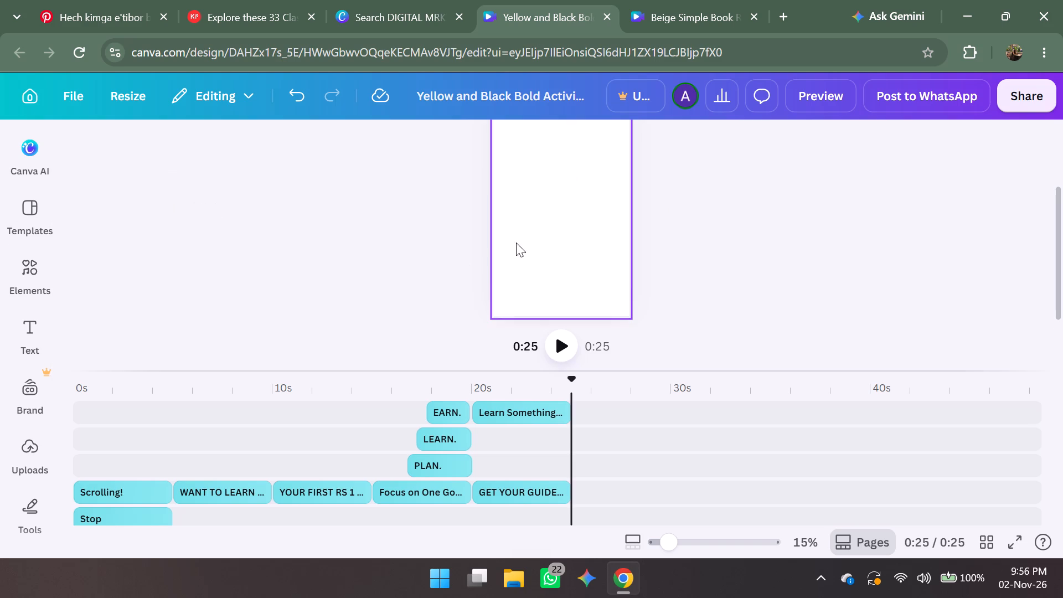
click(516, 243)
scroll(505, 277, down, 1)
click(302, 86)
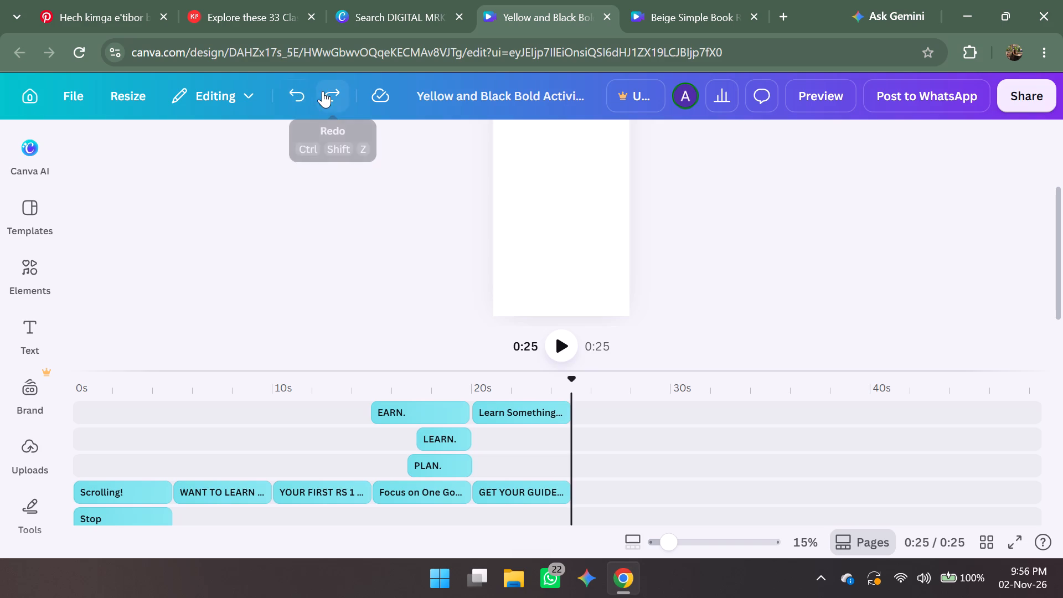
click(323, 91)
Delete the stray thin line below the "GET YOUR GUIDE NOW" text in the last scene.
scroll(174, 493, down, 3)
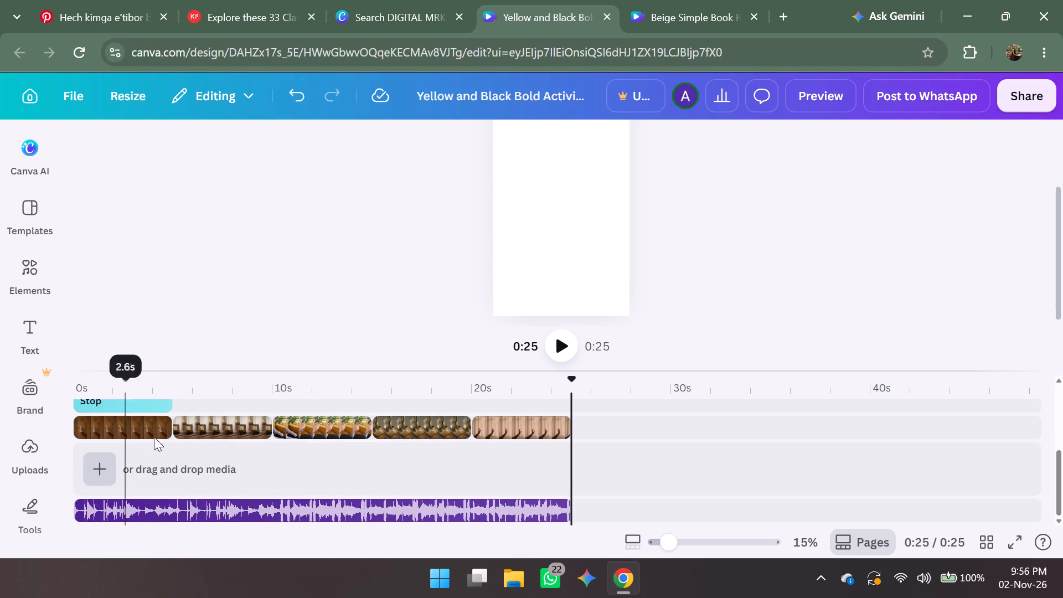
click(486, 426)
scroll(729, 272, up, 1)
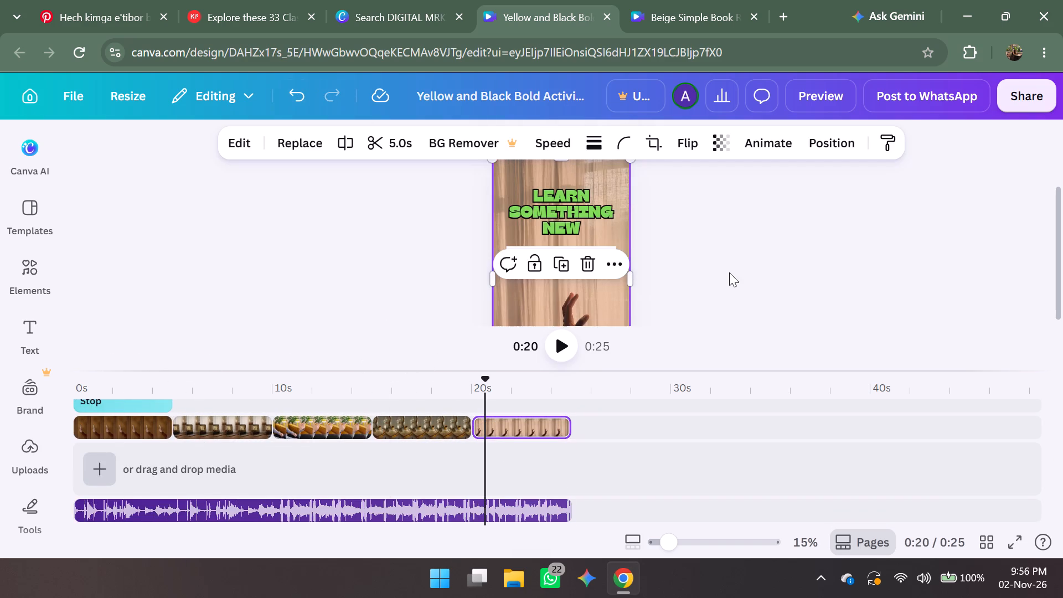
scroll(729, 272, down, 1)
scroll(669, 247, up, 1)
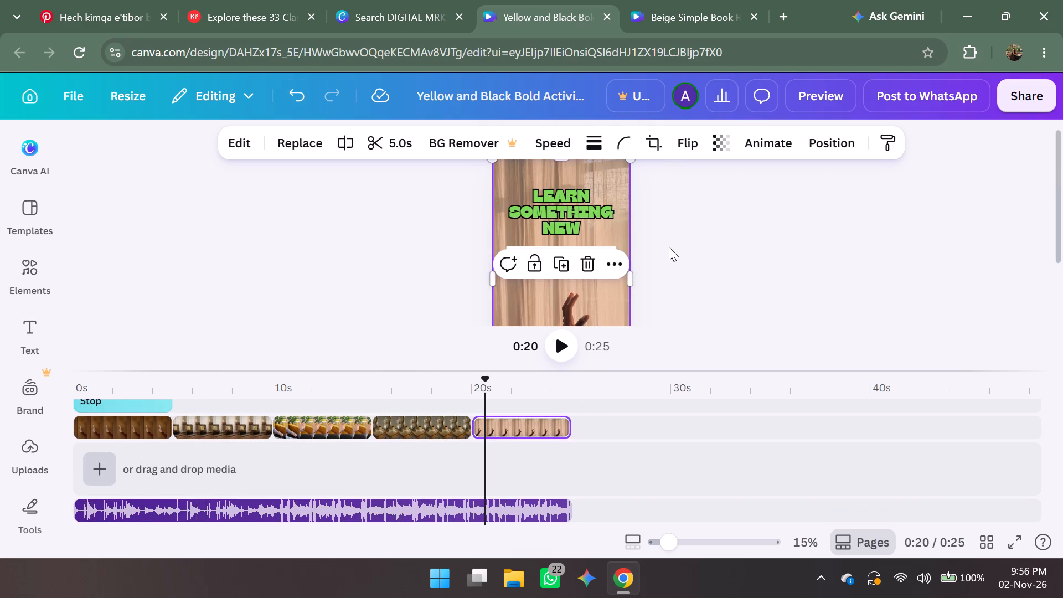
click(574, 276)
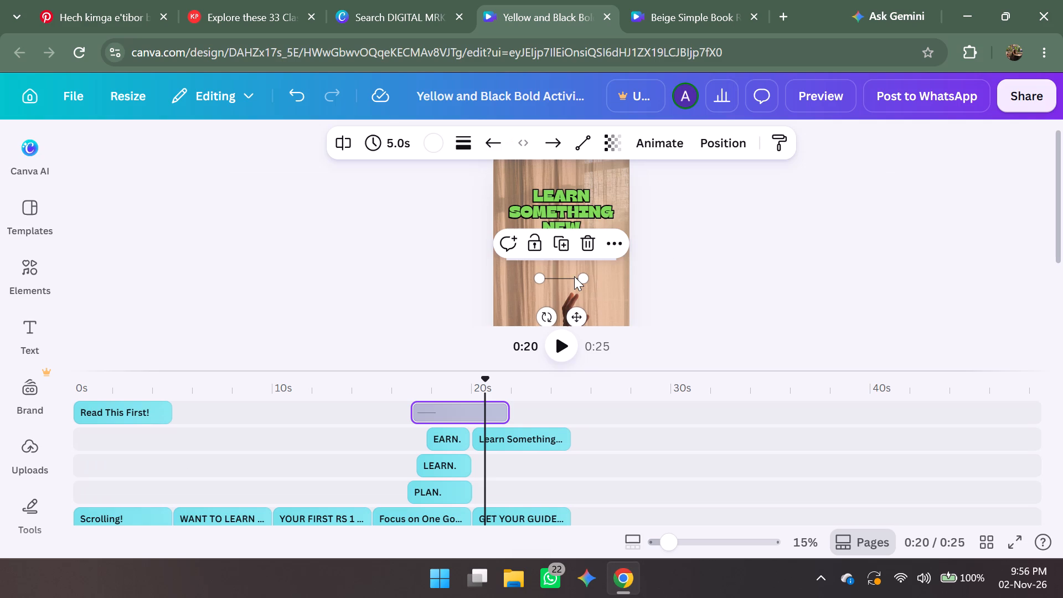
key(BackSpace)
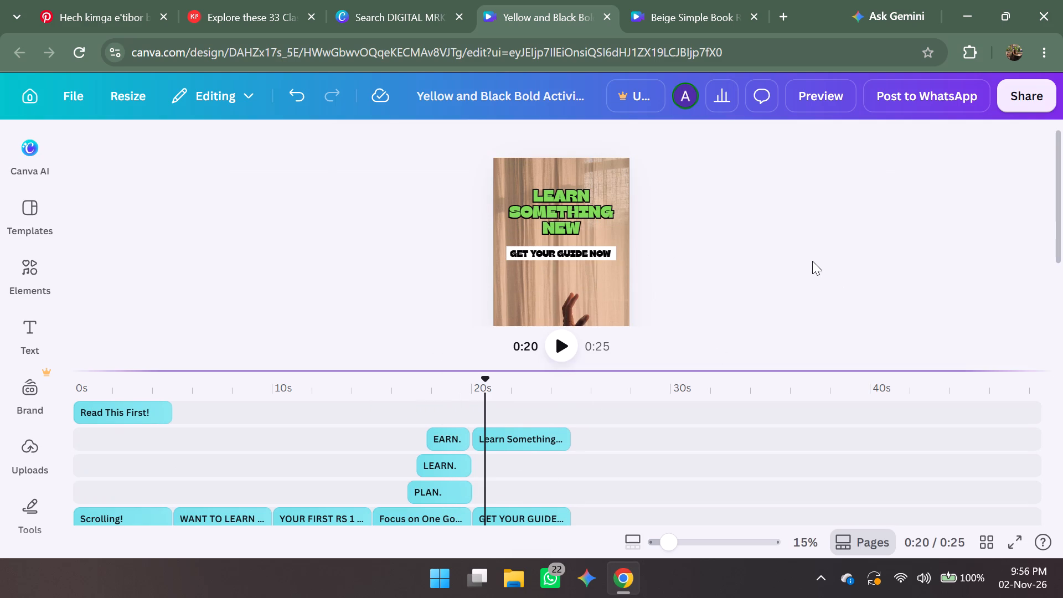
Remove the repeated "TO LEARN" from the second scene's text so it reads "WANT TO LEARN HOW TO EARN MONEY?".
scroll(812, 261, down, 6)
scroll(663, 423, down, 2)
scroll(663, 424, up, 4)
scroll(561, 444, down, 2)
scroll(548, 442, up, 1)
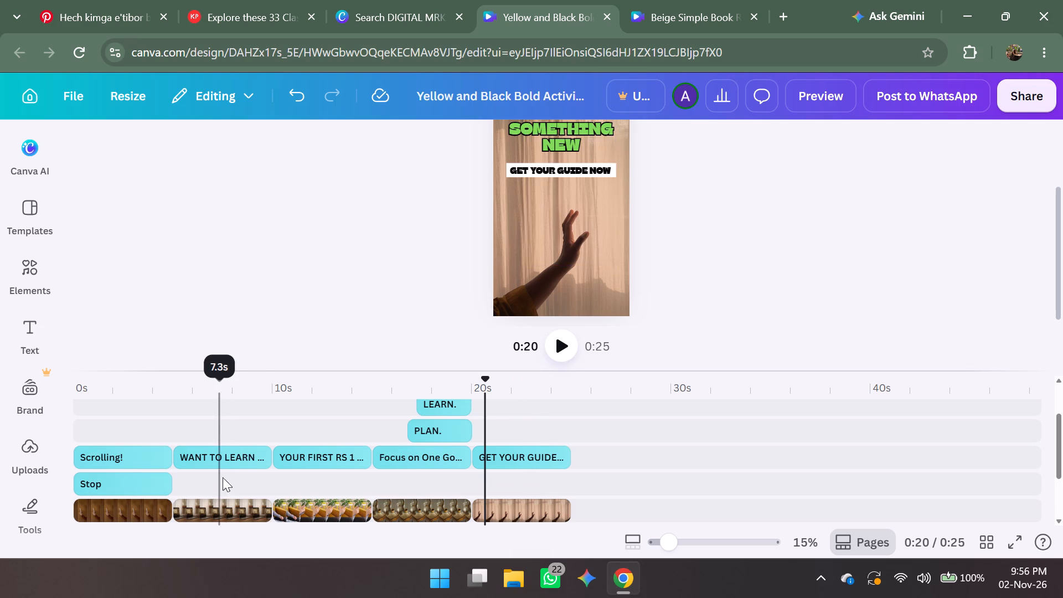
click(249, 451)
scroll(776, 252, up, 1)
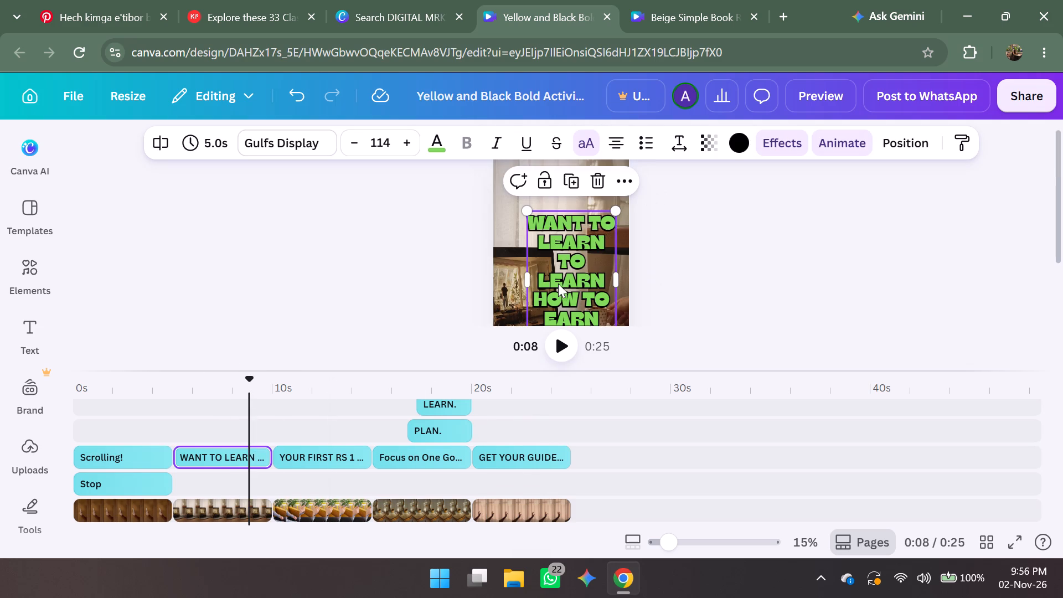
double_click(586, 266)
drag(558, 262, 600, 271)
key(BackSpace)
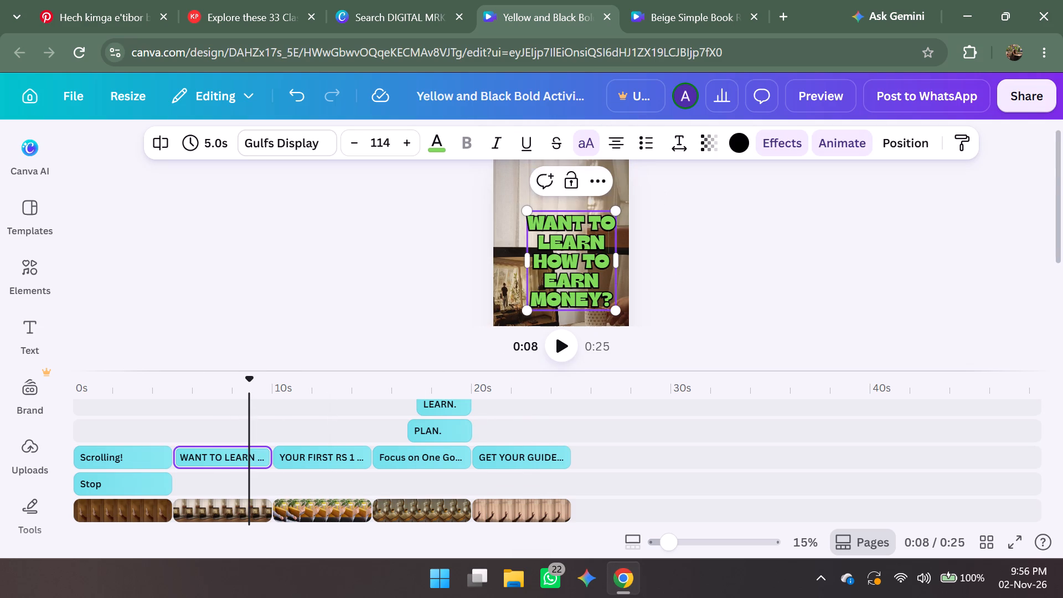
click(805, 273)
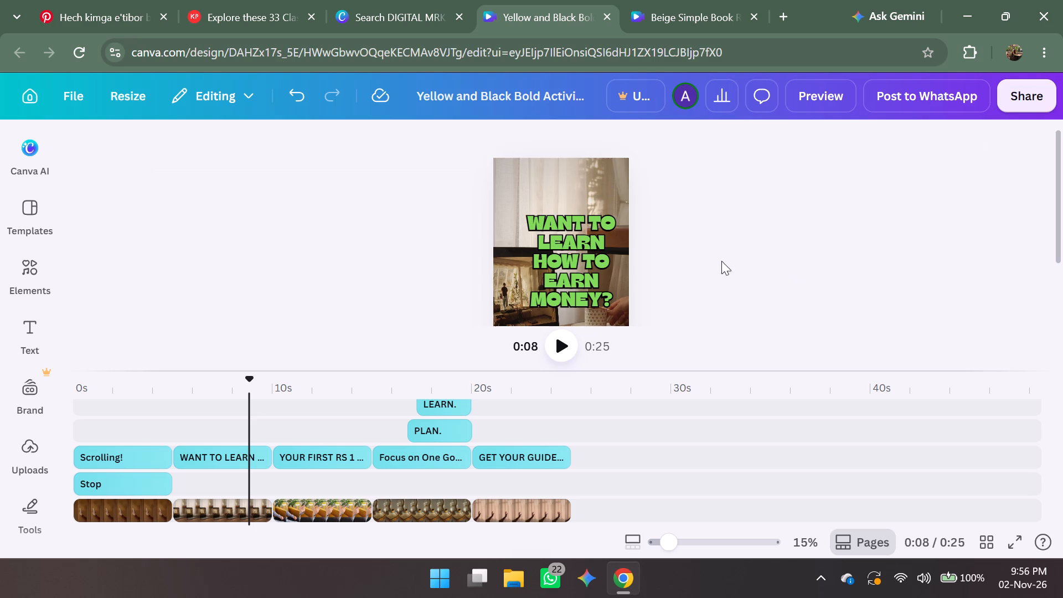
Move the "WANT TO LEARN HOW TO EARN MONEY?" text up into the upper half of its scene.
drag(564, 252, 564, 216)
click(698, 231)
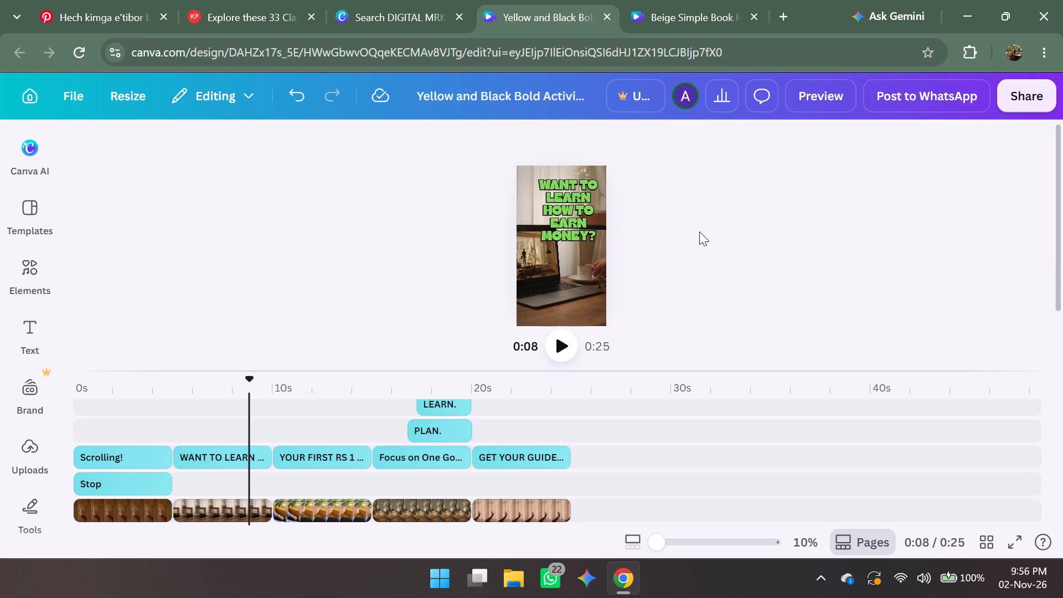
Move the "YOUR FIRST RS 1 LAKH STARTS WITH ONE PRACTICAL STEP" text up to the middle of its scene, centred horizontally.
click(341, 457)
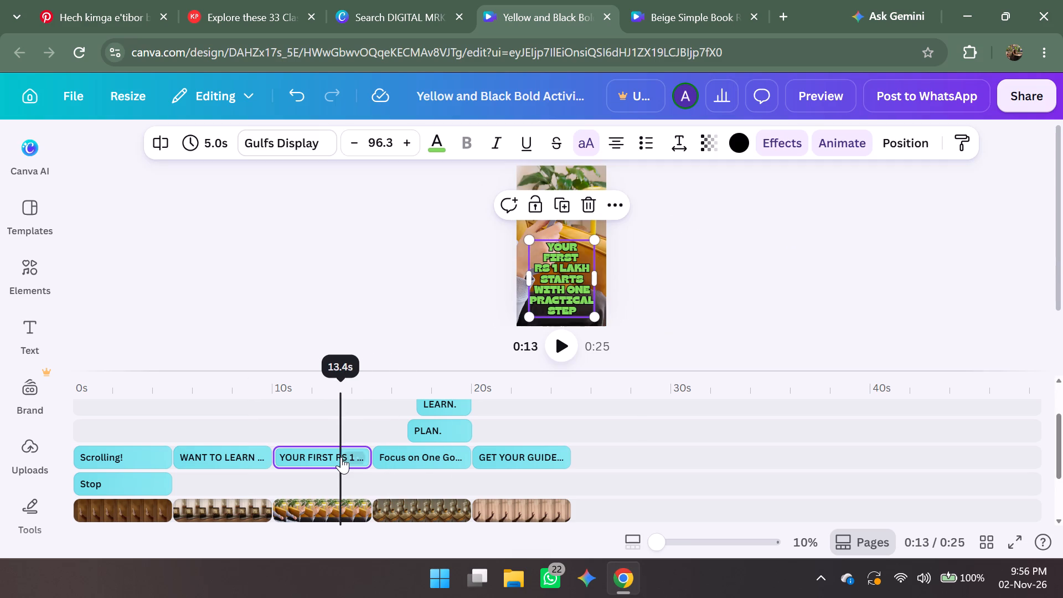
click(642, 249)
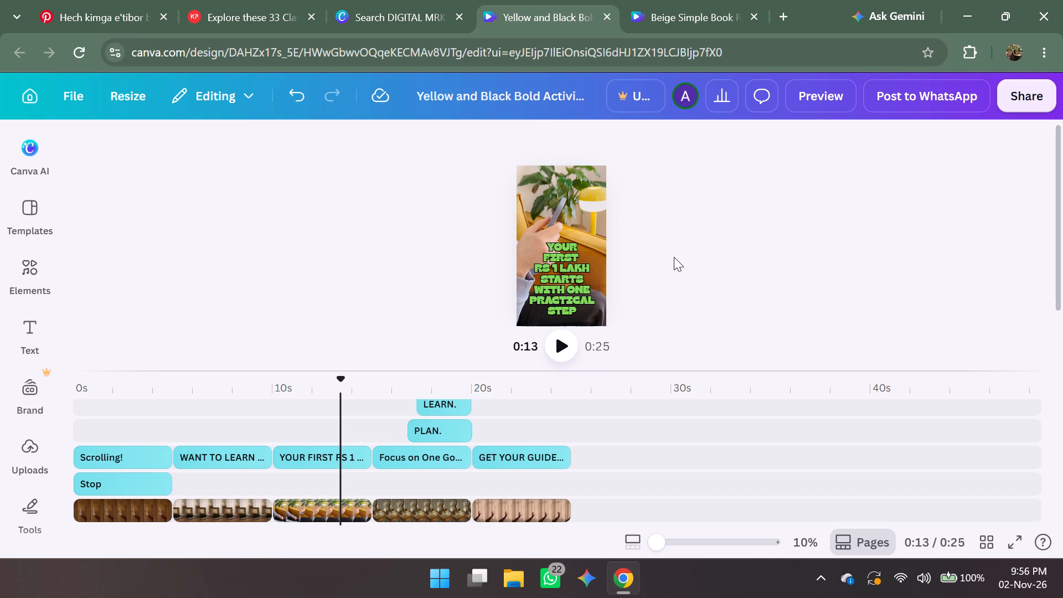
click(586, 260)
drag(586, 260, 589, 229)
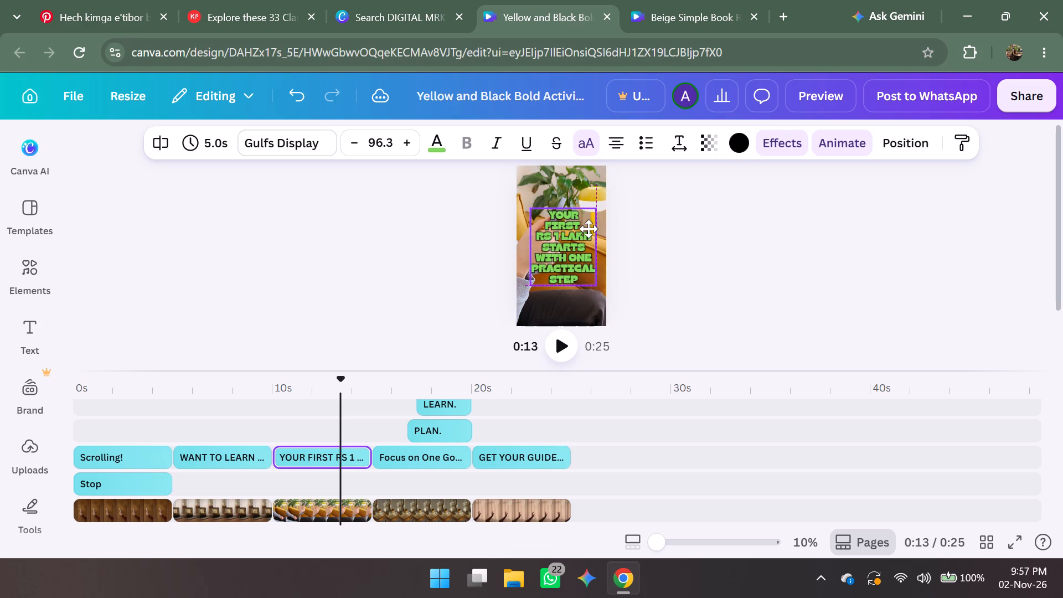
drag(589, 229, 586, 228)
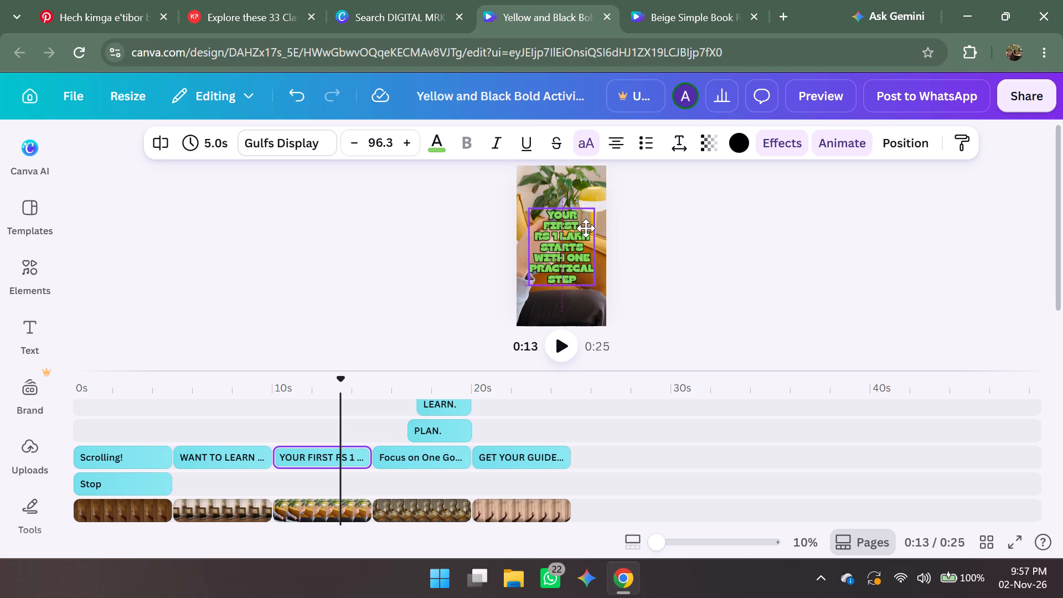
drag(586, 228, 585, 228)
drag(585, 228, 586, 224)
click(662, 231)
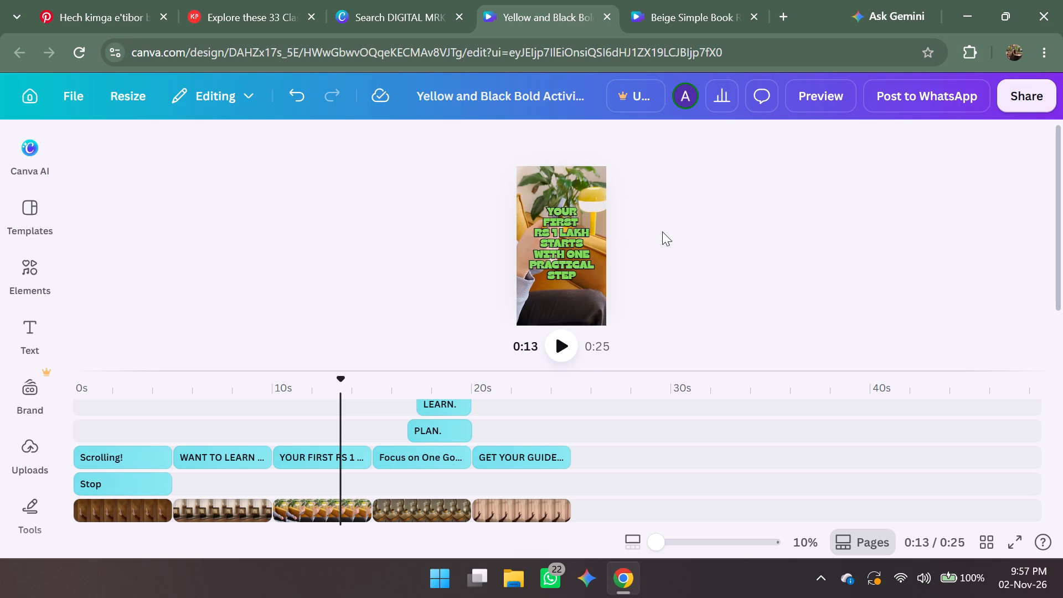
Examine the text placement in the second through fifth scenes, ending back on the second scene.
click(233, 456)
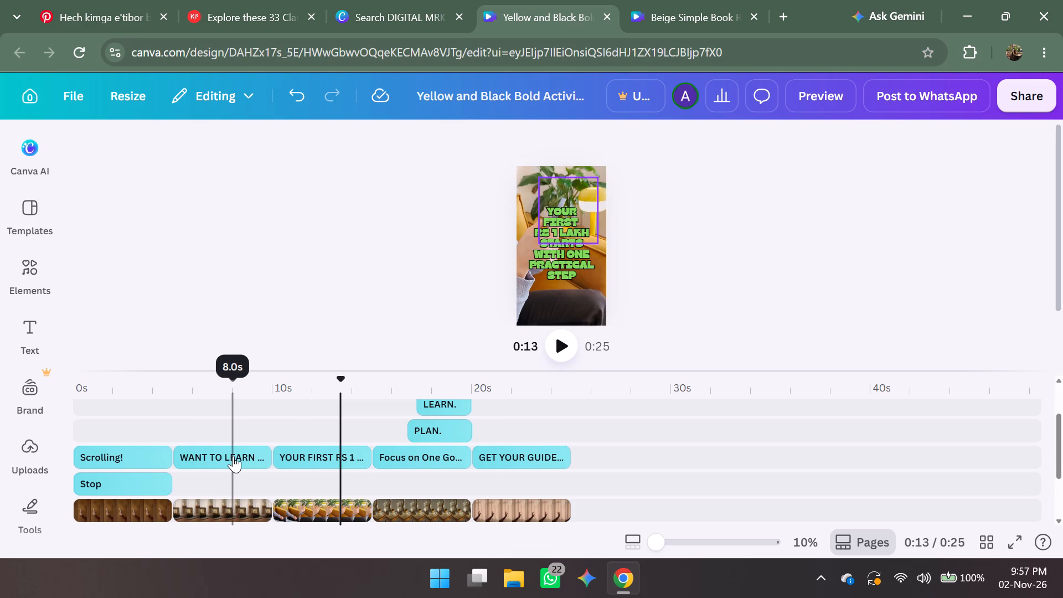
click(302, 464)
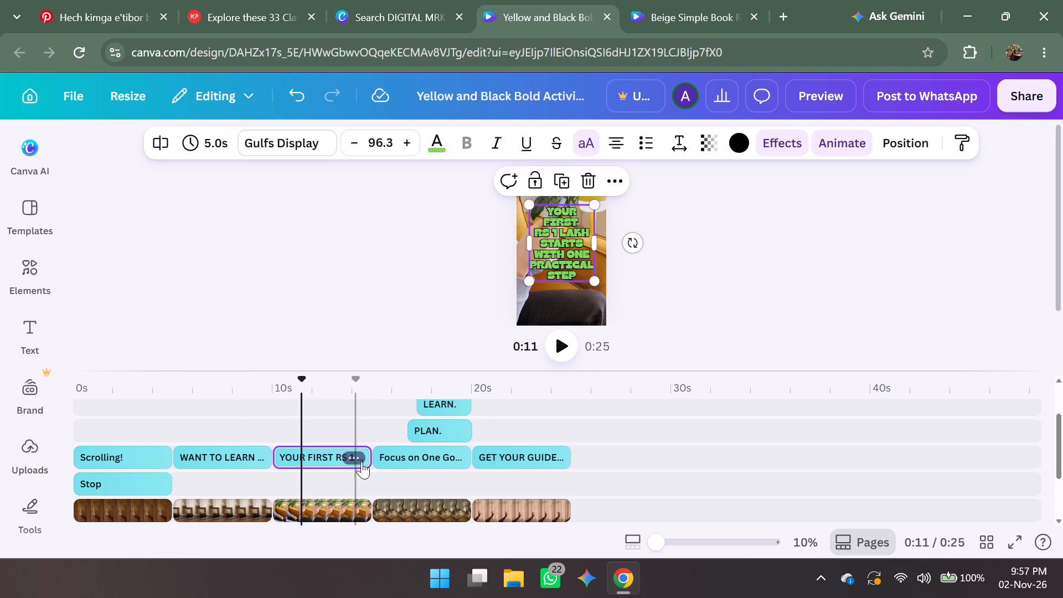
click(394, 462)
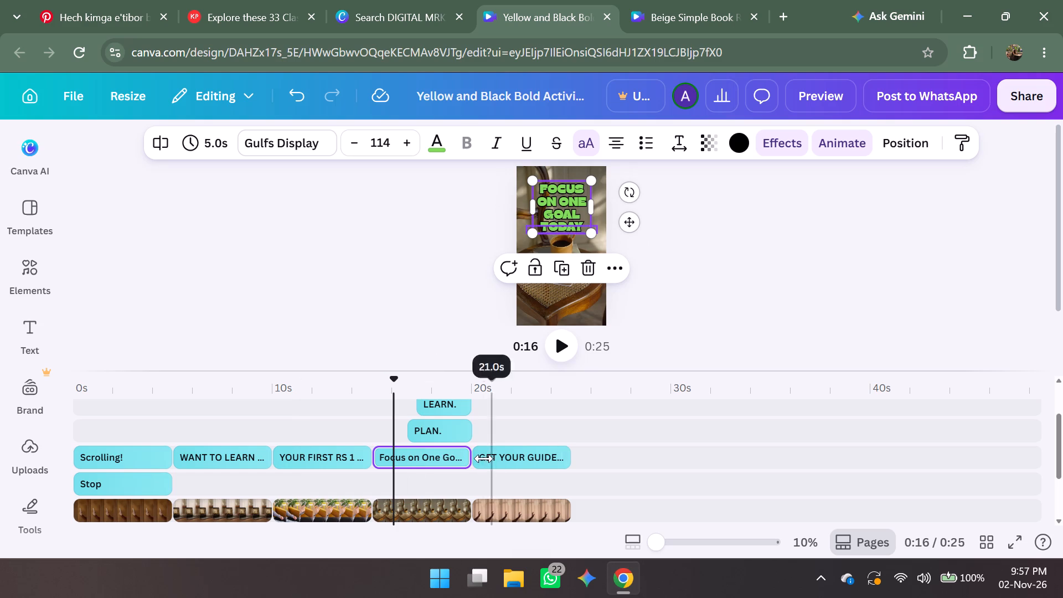
click(491, 456)
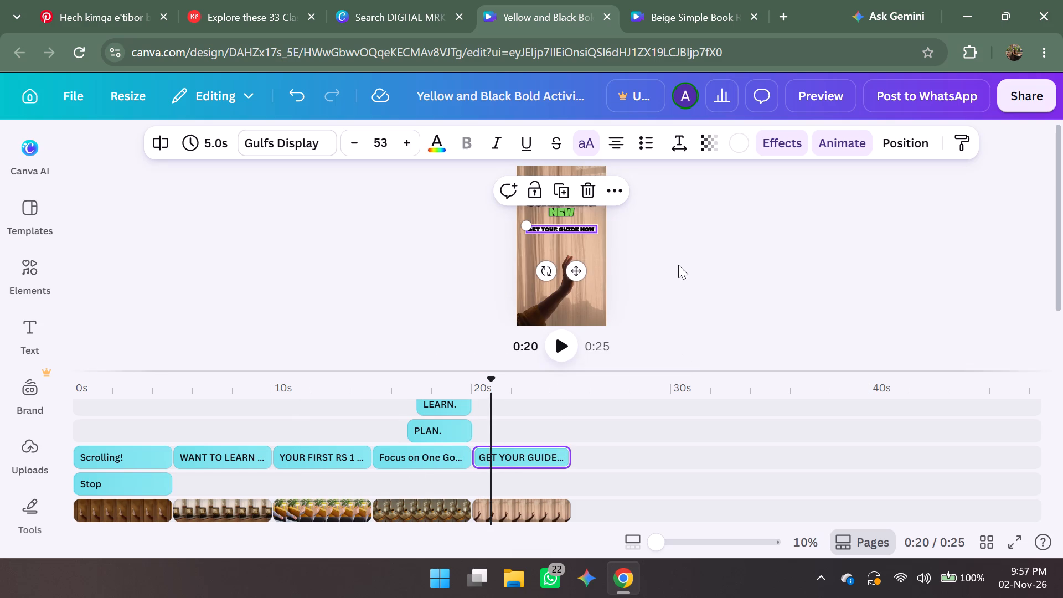
click(678, 265)
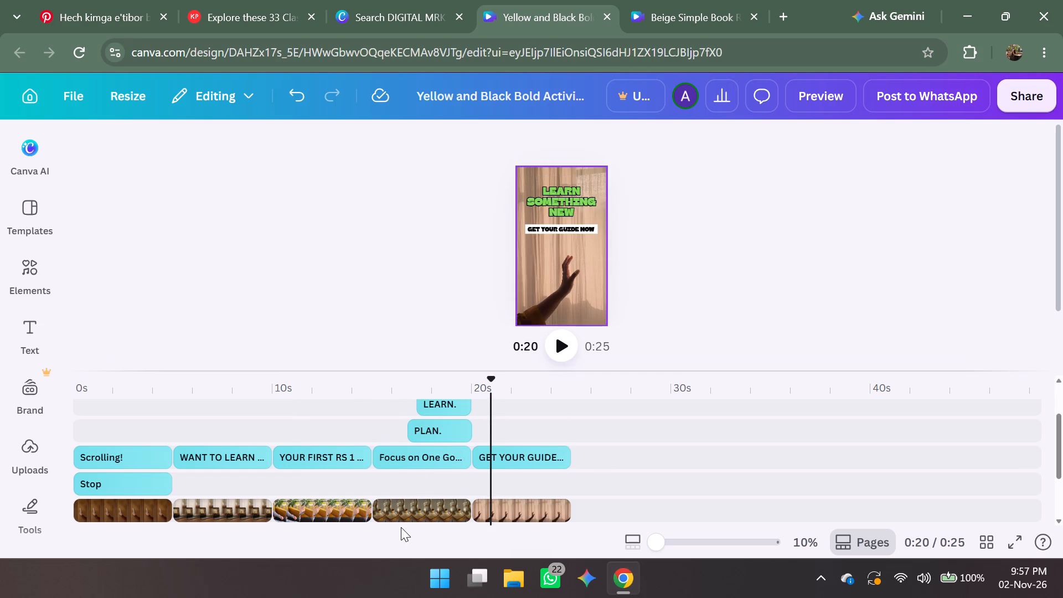
click(236, 454)
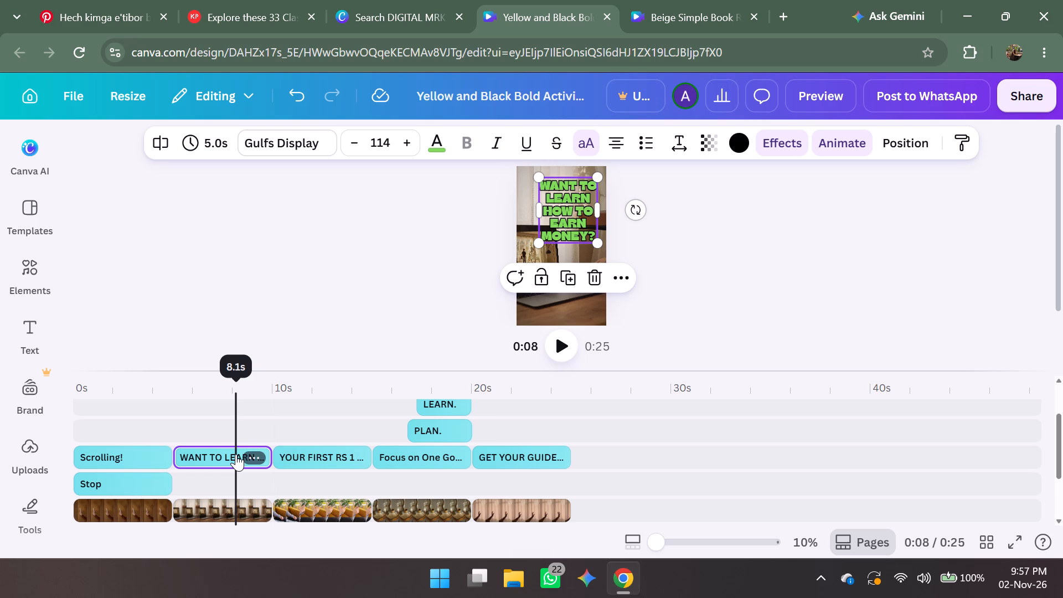
click(236, 454)
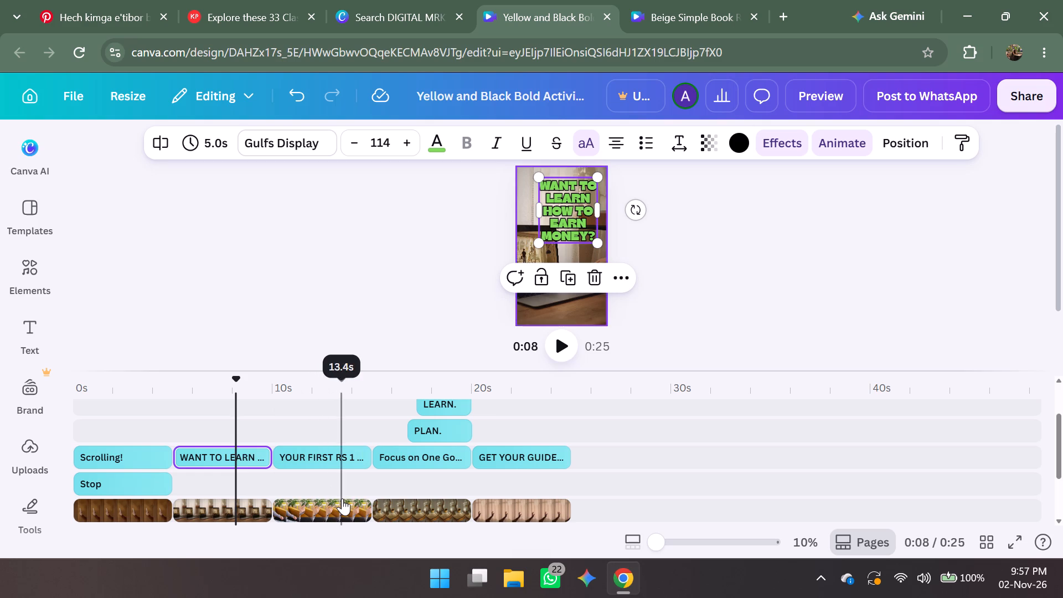
Examine the remaining LAPTOP VIDEO results for footage that could suit the third scene.
click(343, 498)
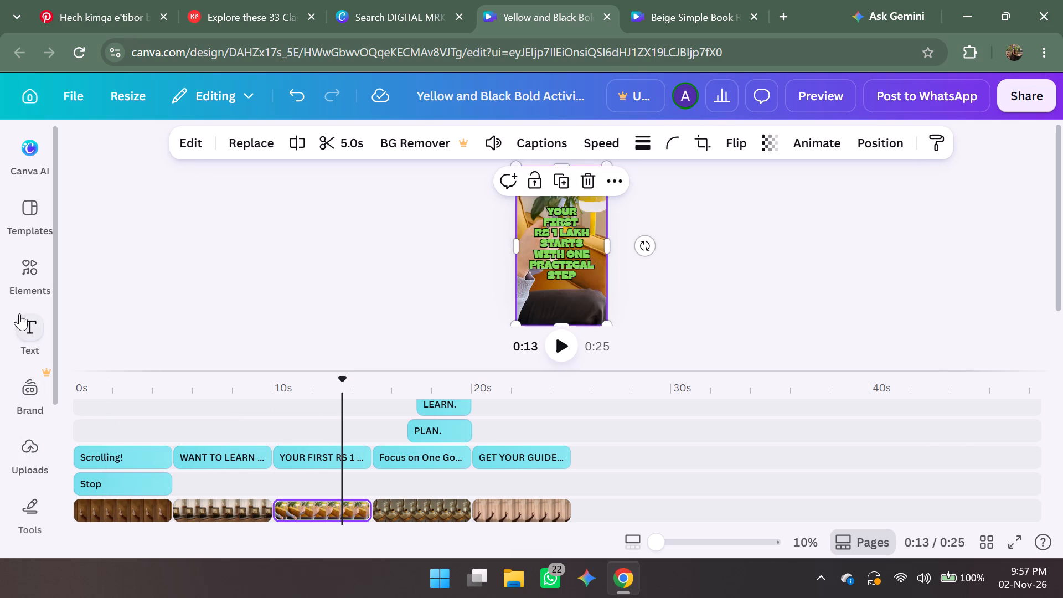
click(30, 285)
scroll(240, 330, down, 2)
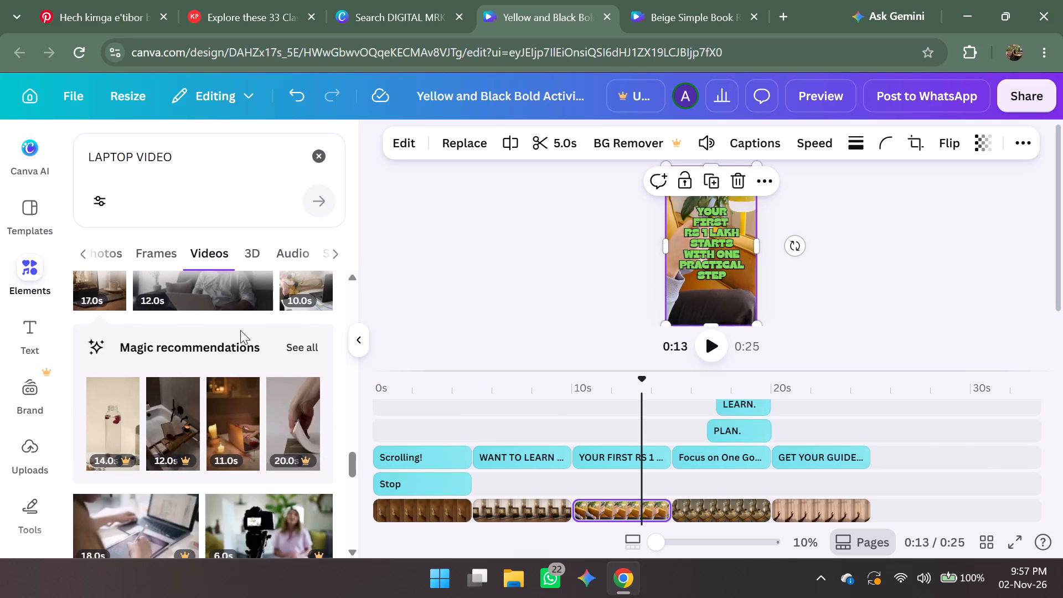
scroll(240, 330, down, 5)
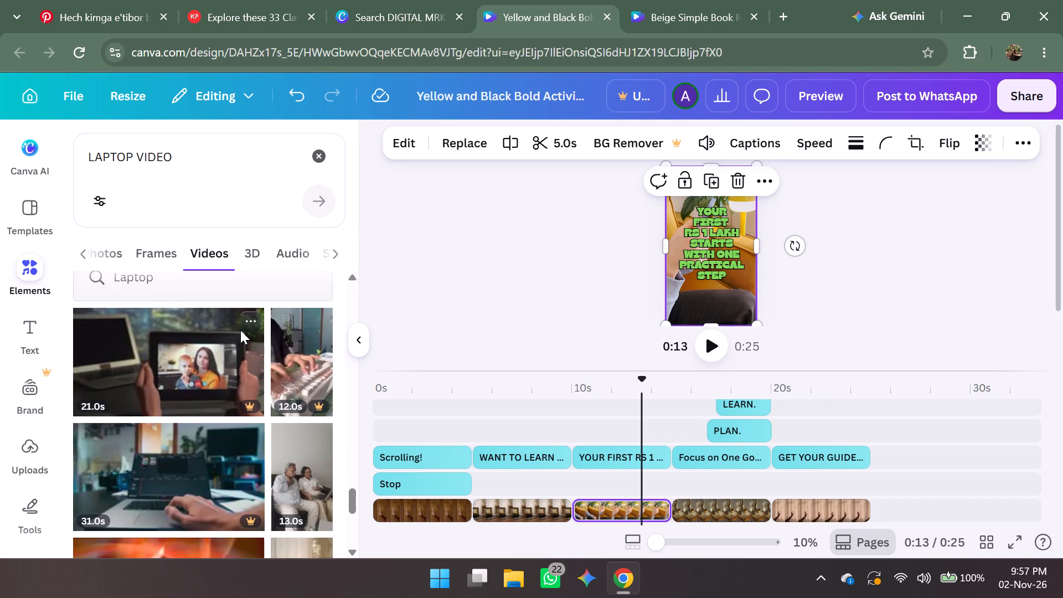
scroll(240, 330, down, 1)
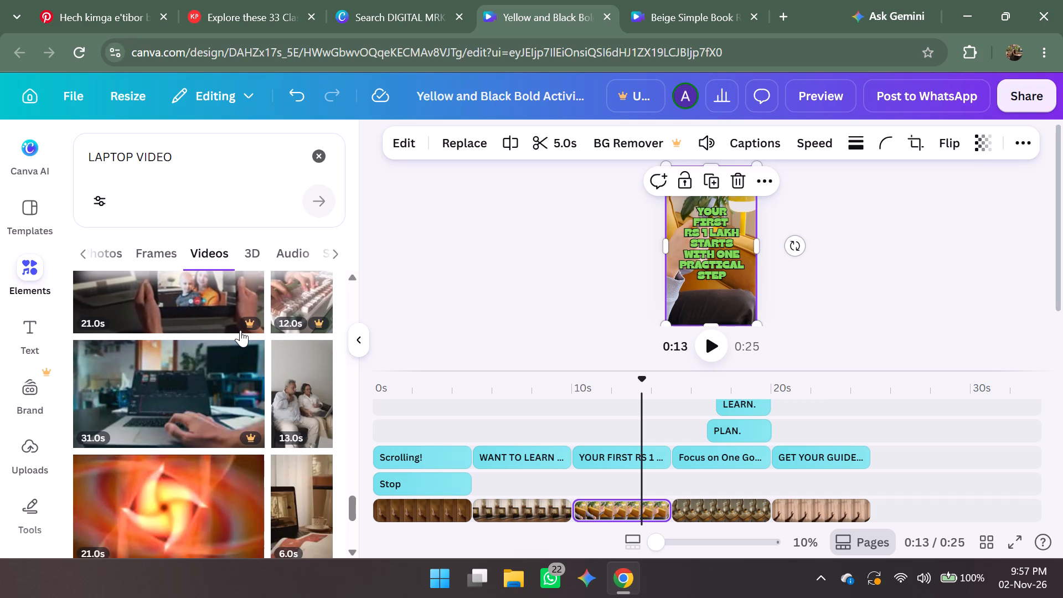
scroll(240, 330, up, 1)
scroll(240, 330, down, 2)
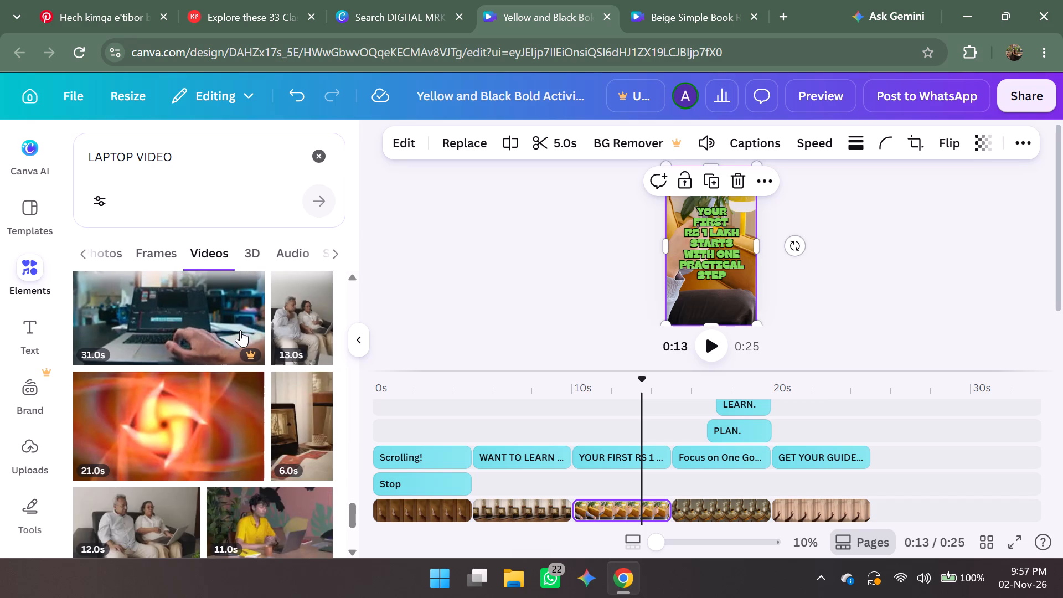
scroll(240, 330, down, 3)
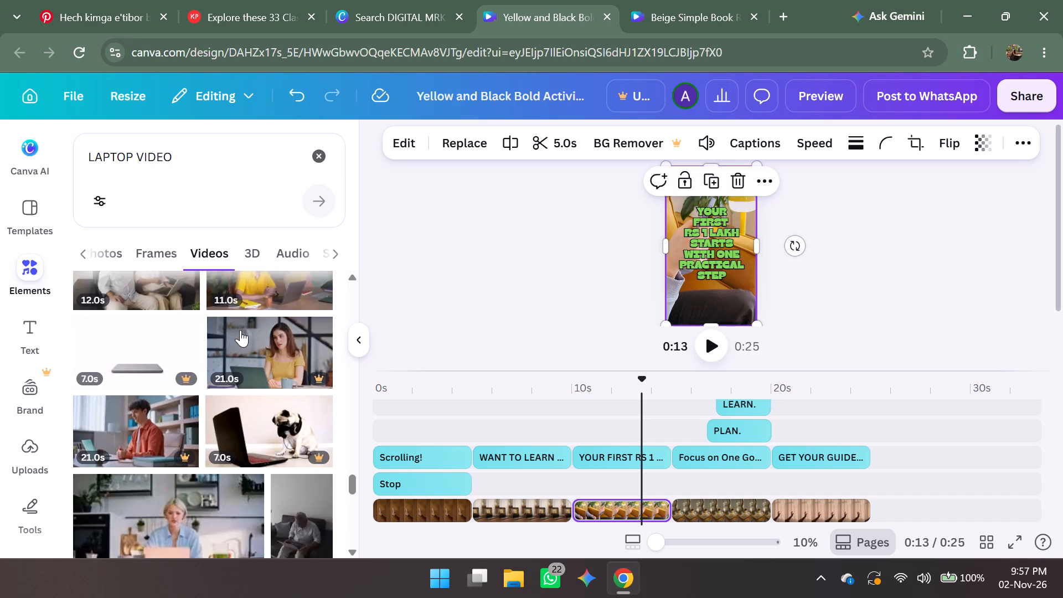
scroll(240, 330, down, 1)
scroll(240, 330, up, 1)
scroll(240, 330, down, 4)
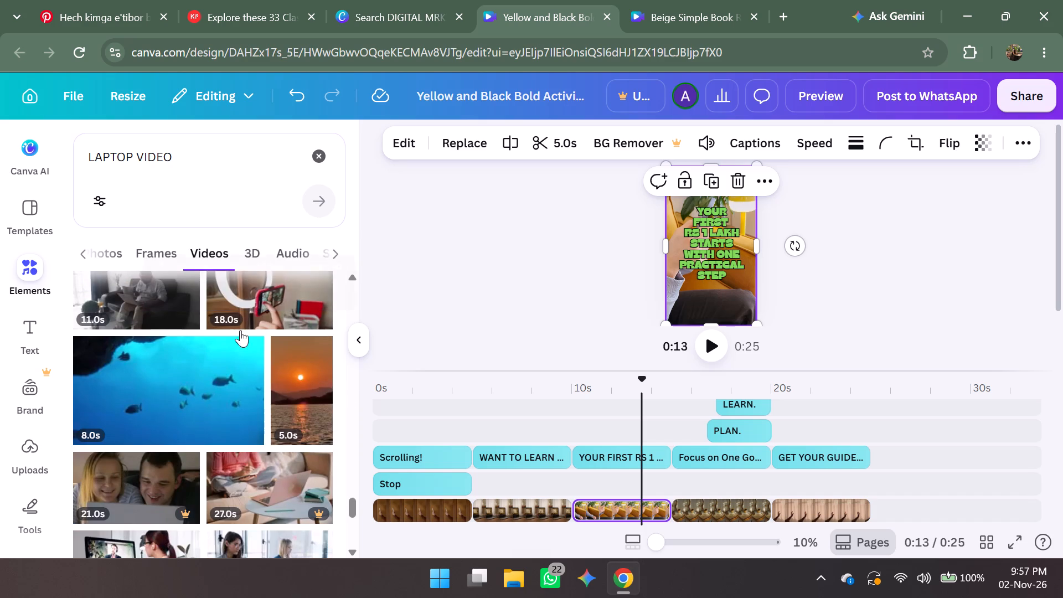
scroll(240, 330, down, 2)
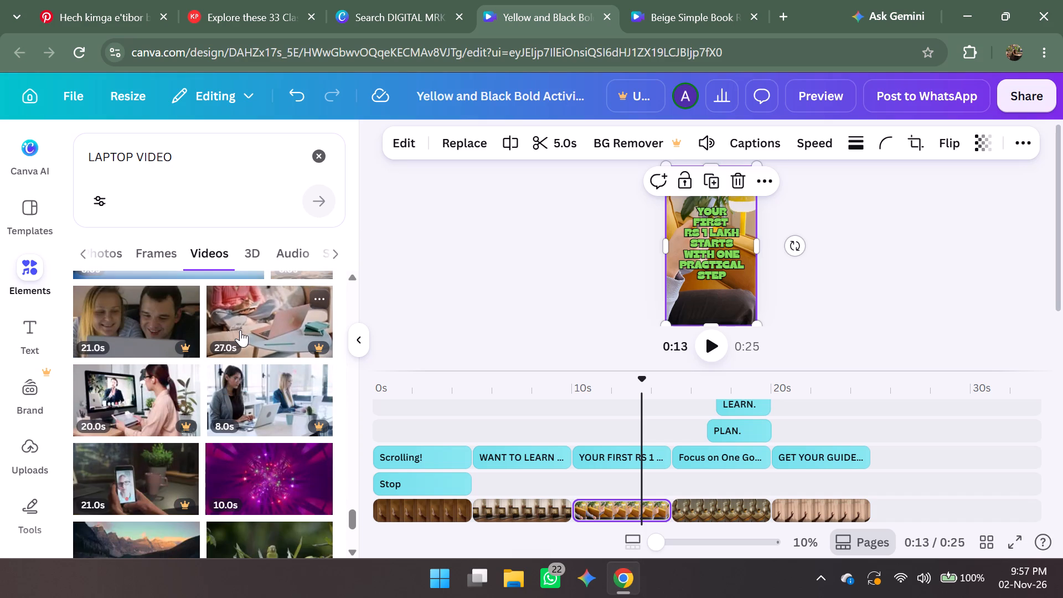
scroll(240, 330, down, 1)
scroll(235, 375, up, 1)
scroll(235, 377, down, 1)
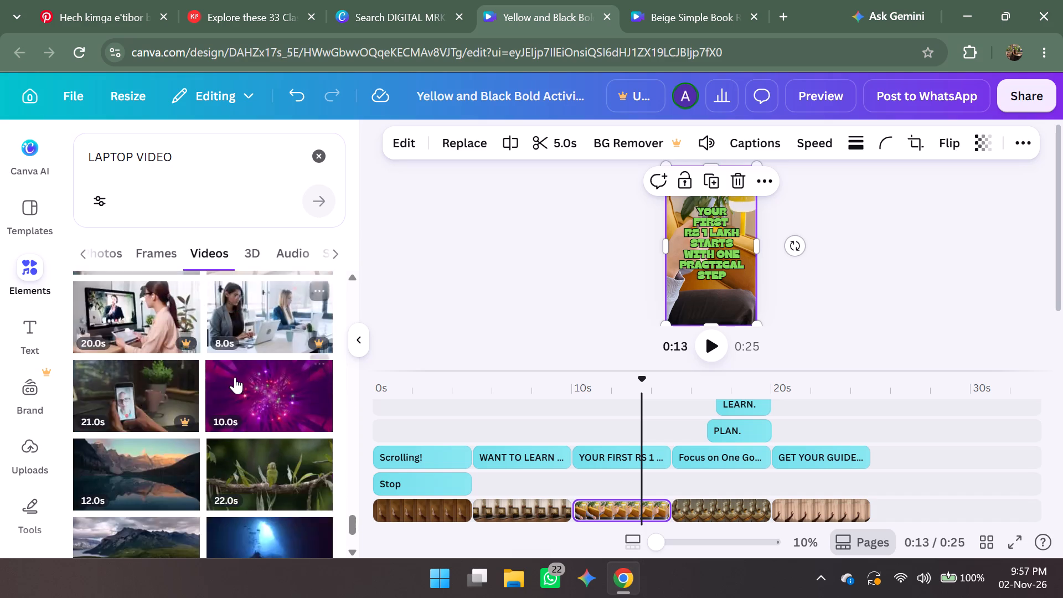
scroll(235, 377, down, 1)
Search the video elements for MONEY and look through the clips for the third scene.
click(176, 155)
drag(176, 155, 128, 150)
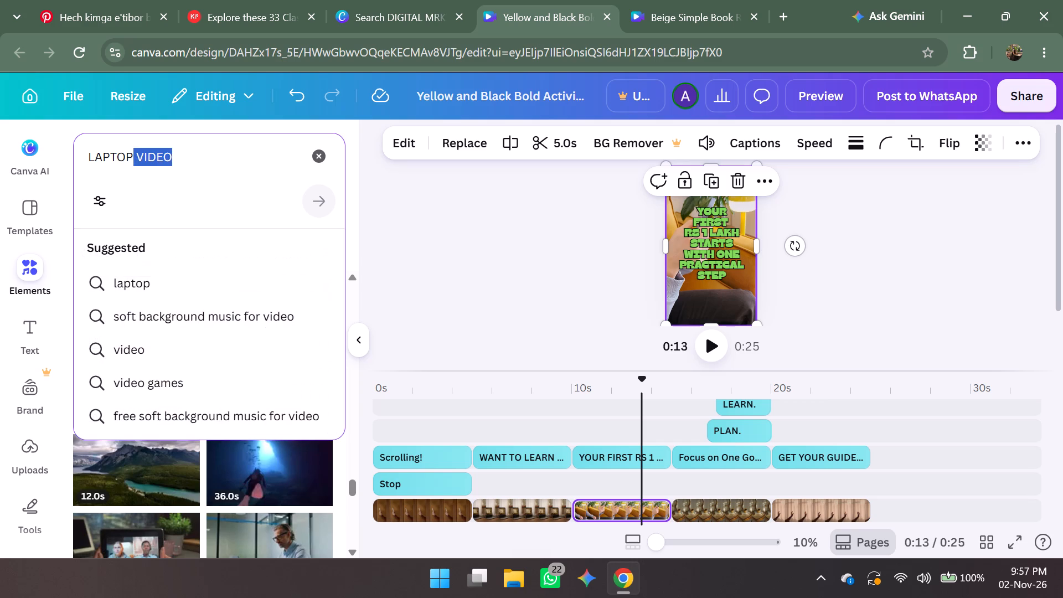
drag(128, 150, 104, 155)
key(BackSpace)
text(MONEY)
key(Return)
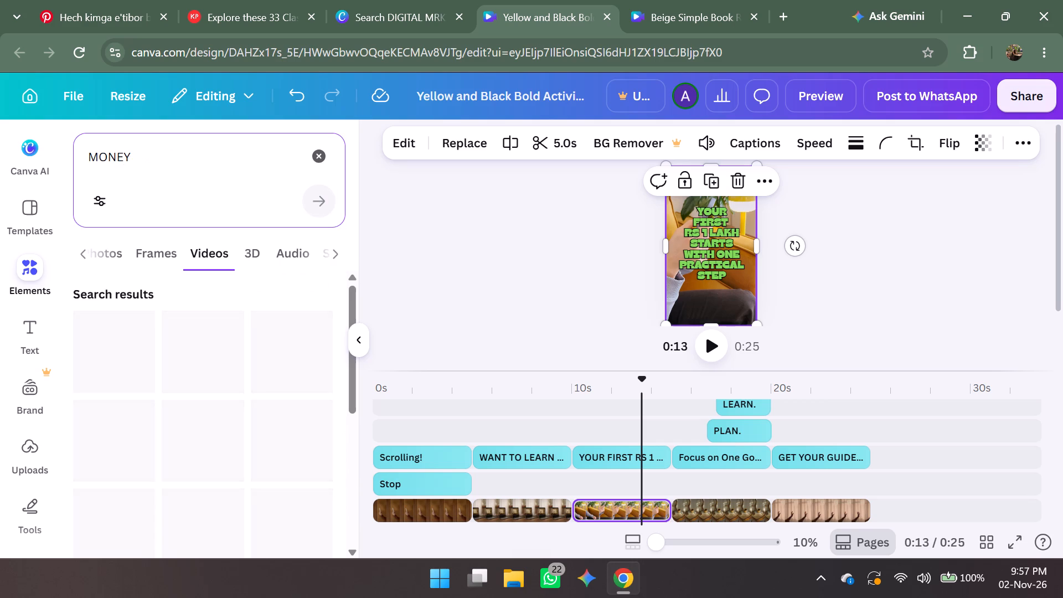
scroll(237, 285, down, 1)
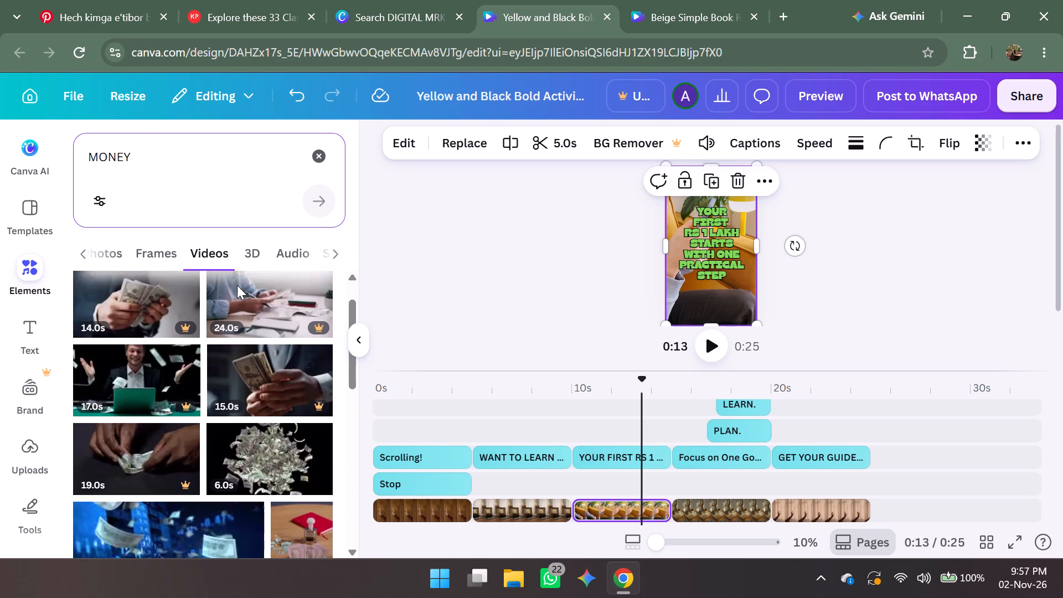
scroll(237, 285, down, 2)
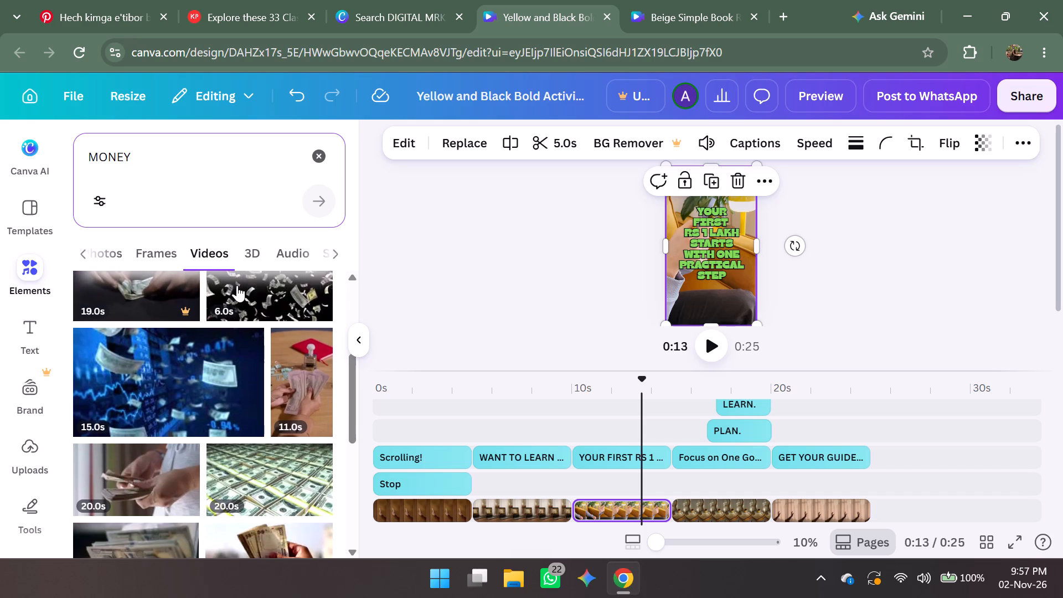
scroll(306, 371, down, 1)
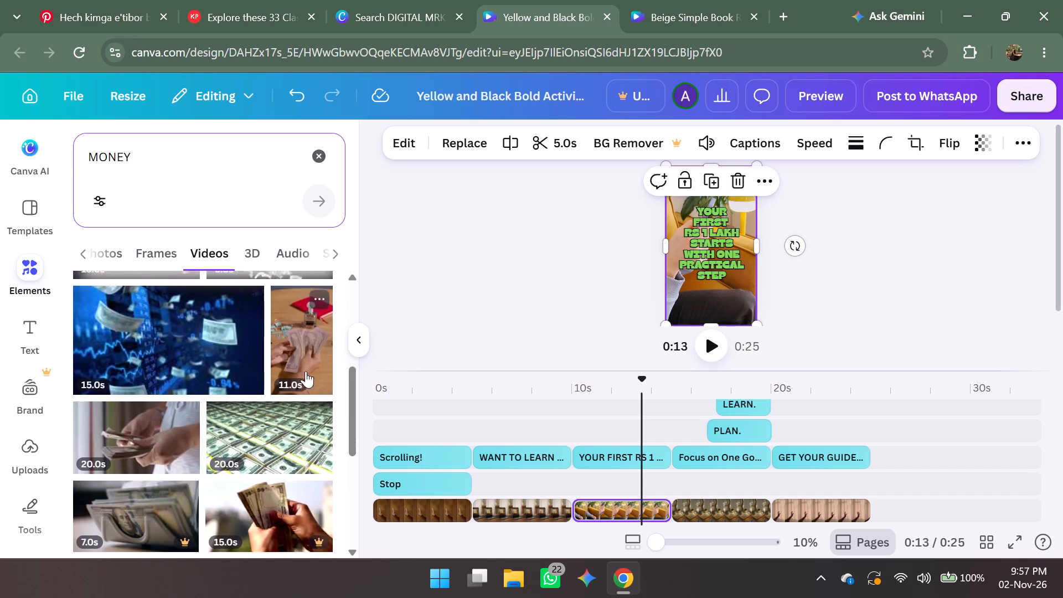
scroll(306, 371, down, 4)
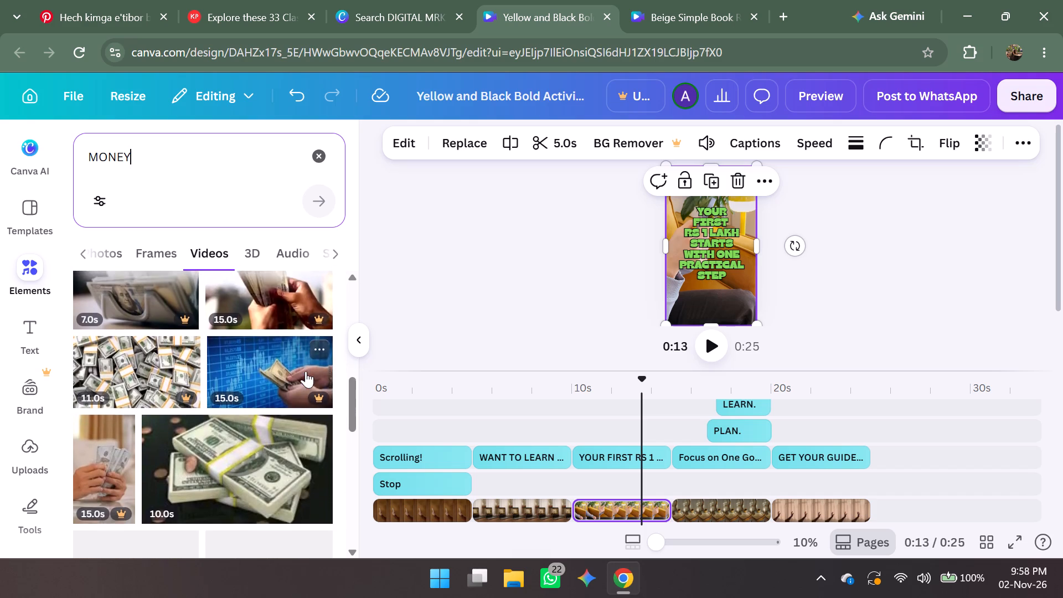
scroll(306, 371, down, 2)
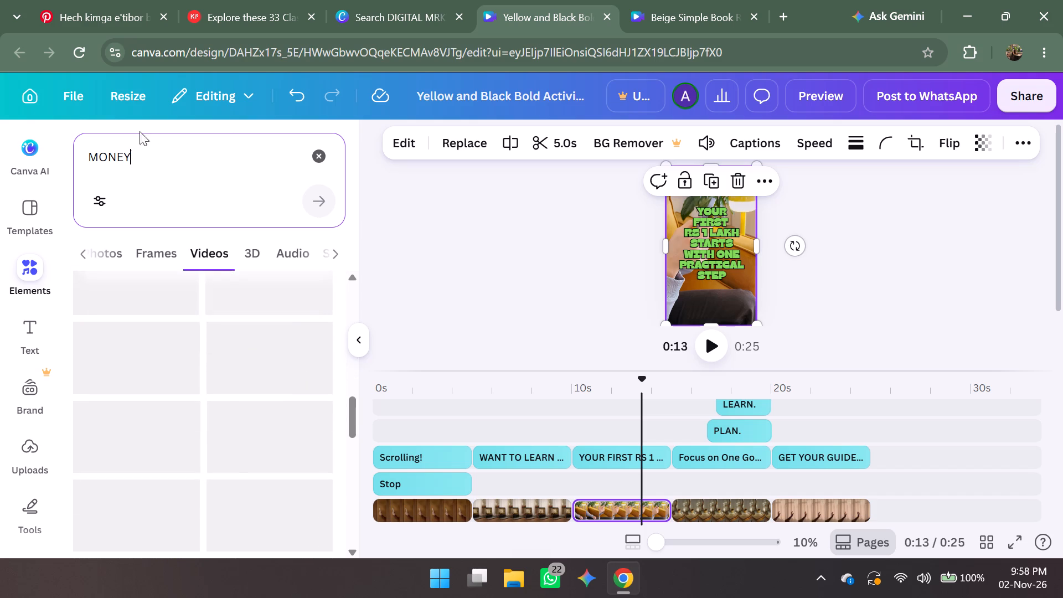
Narrow the video search to INDIAN MONEY.
click(90, 157)
key(space)
text(IS)
key(BackSpace)
text(DIN)
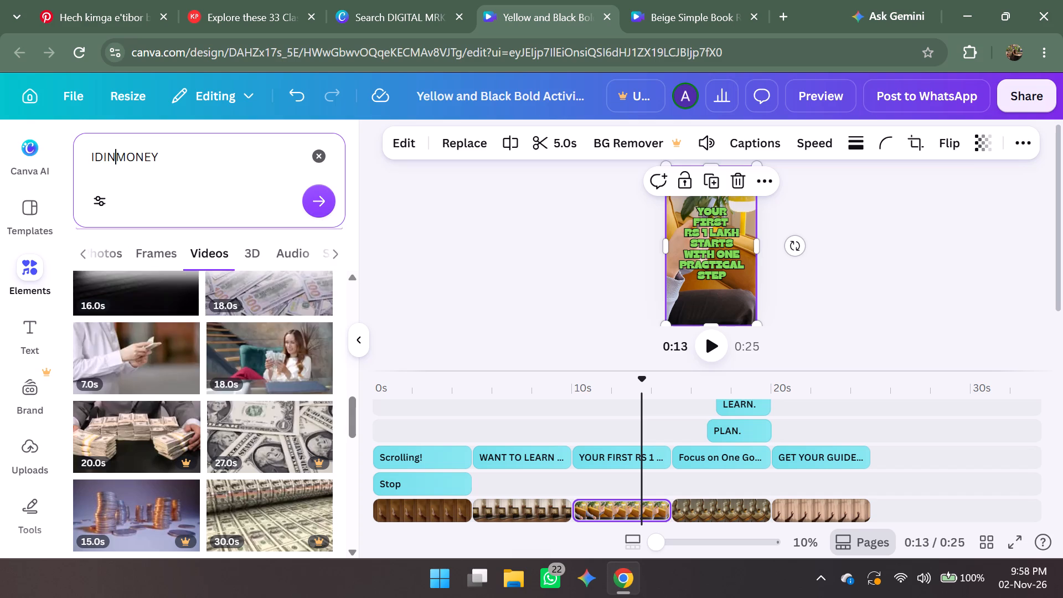
key(Return)
key(BackSpace)
key(BackSpace)
key(BackSpace)
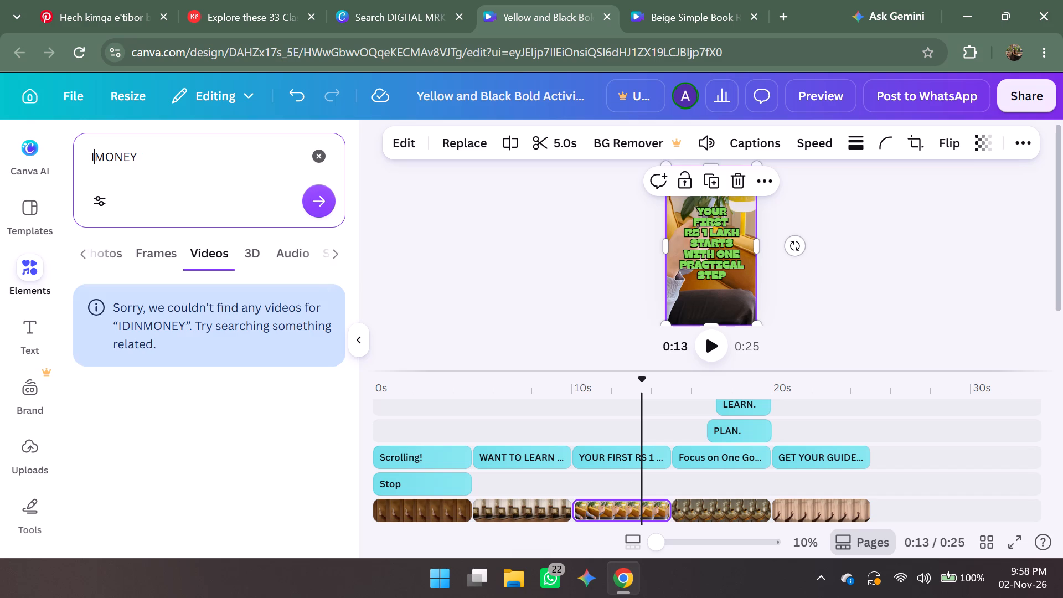
key(n)
text(DIAN)
key(space)
key(Return)
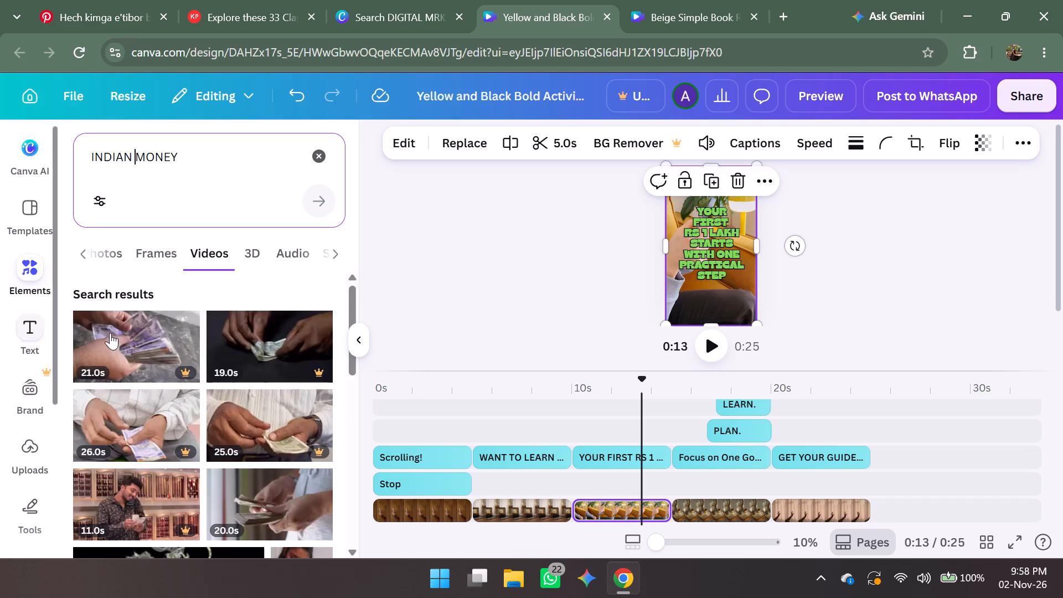
Look through the INDIAN MONEY video results for footage that could suit the third scene.
scroll(219, 350, down, 1)
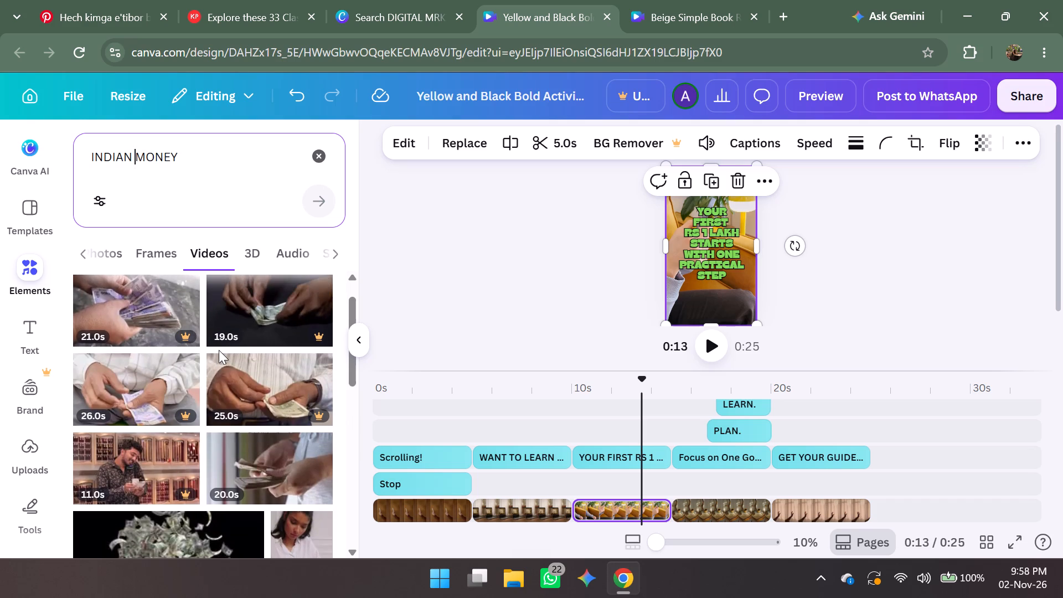
scroll(219, 350, down, 3)
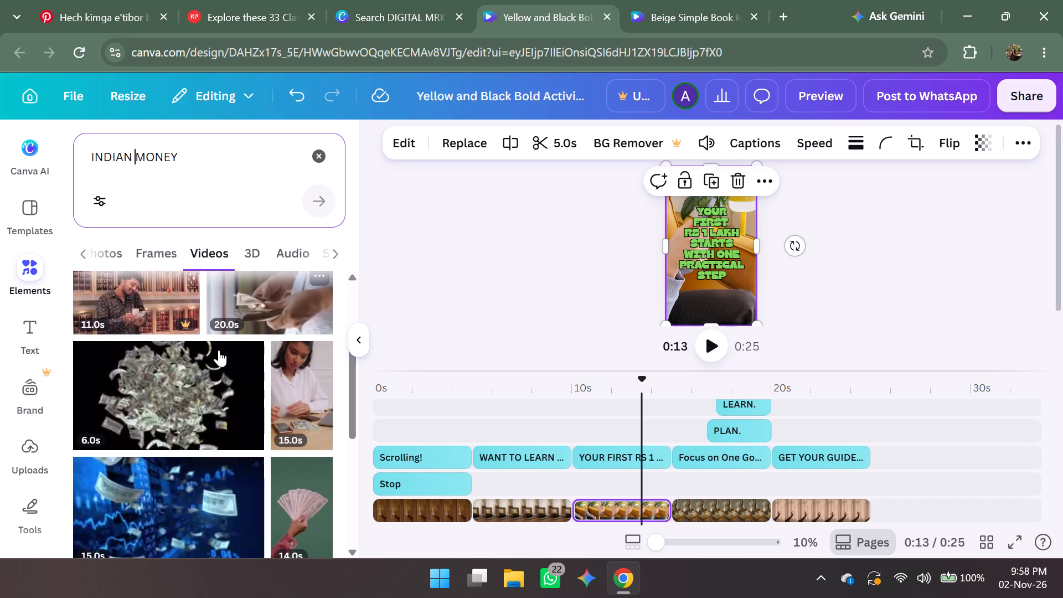
scroll(219, 350, down, 3)
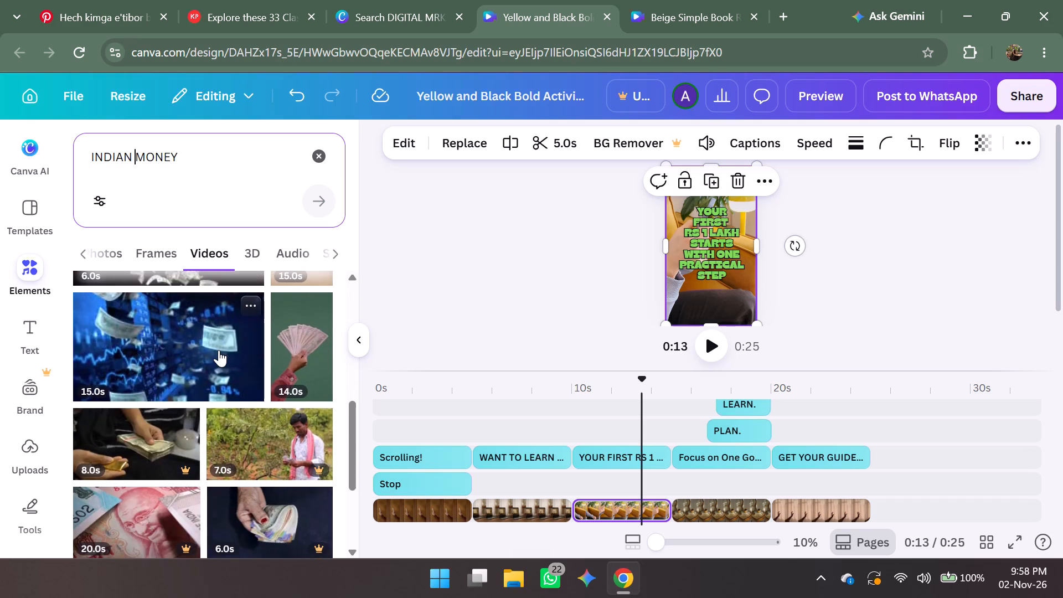
scroll(219, 350, down, 3)
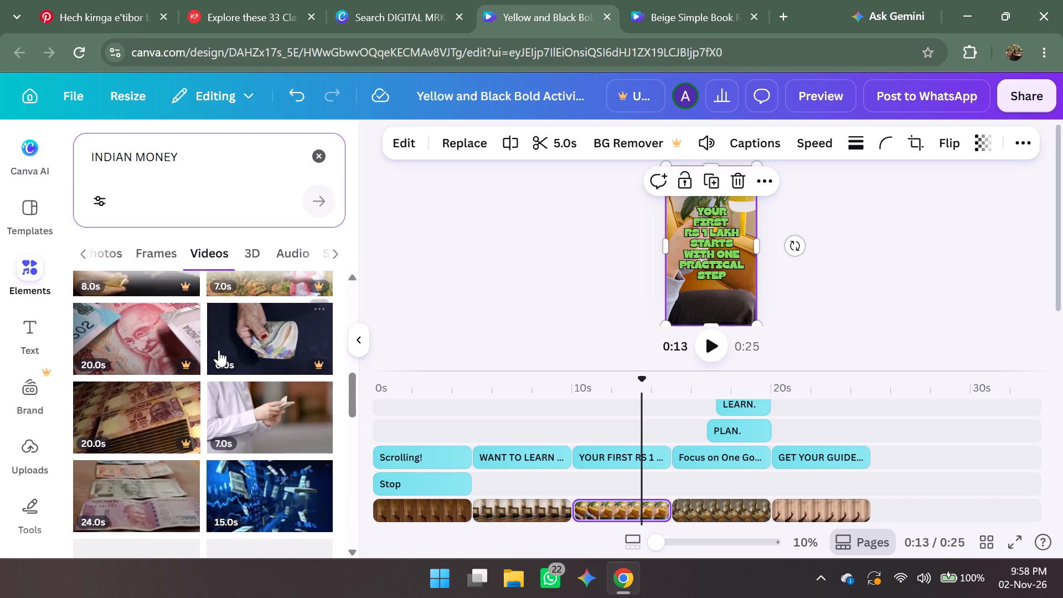
scroll(219, 350, down, 4)
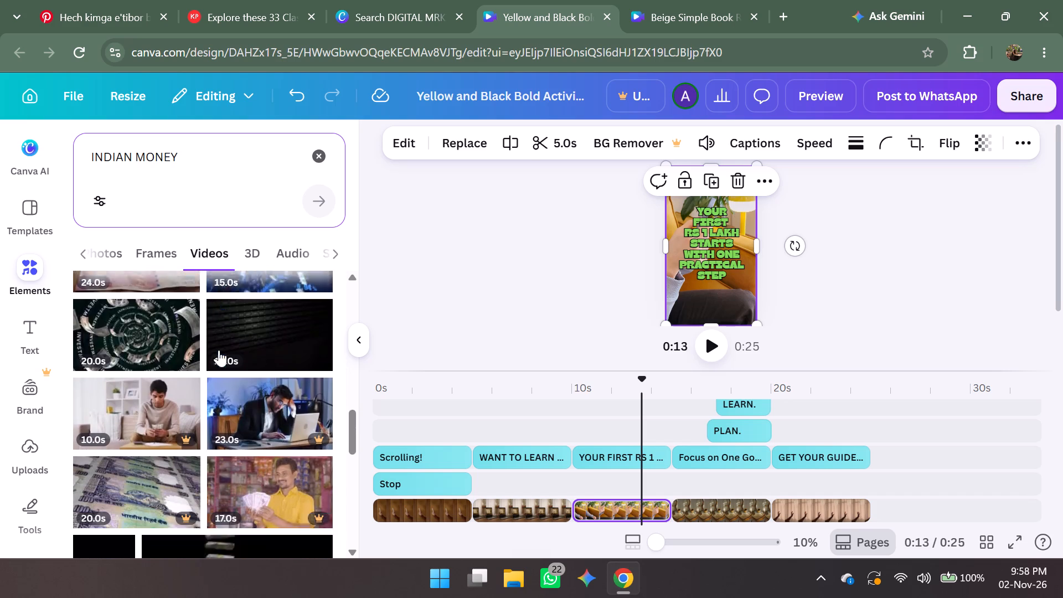
scroll(219, 350, down, 2)
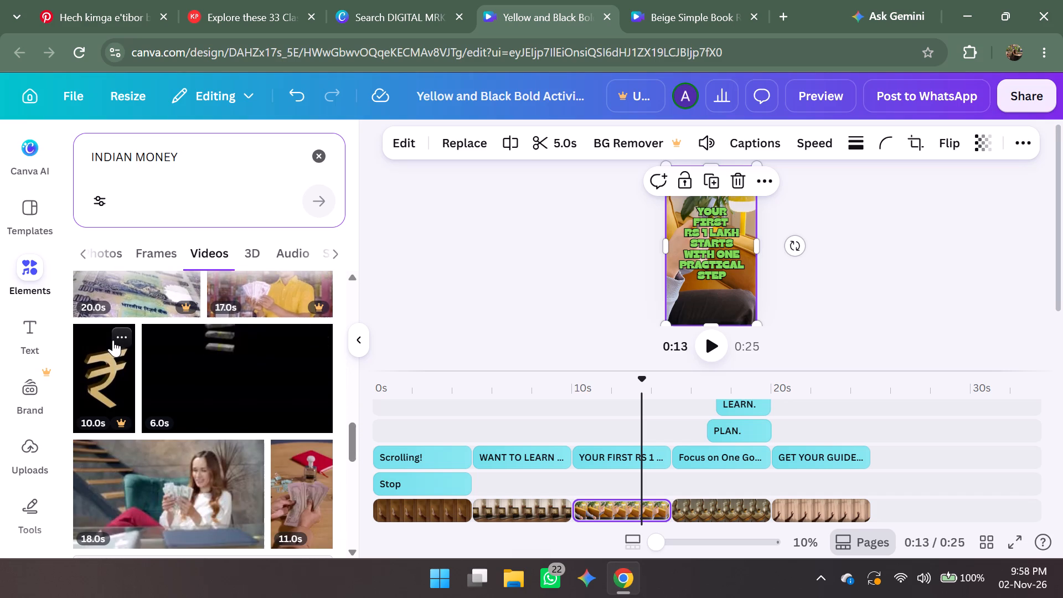
scroll(113, 340, down, 2)
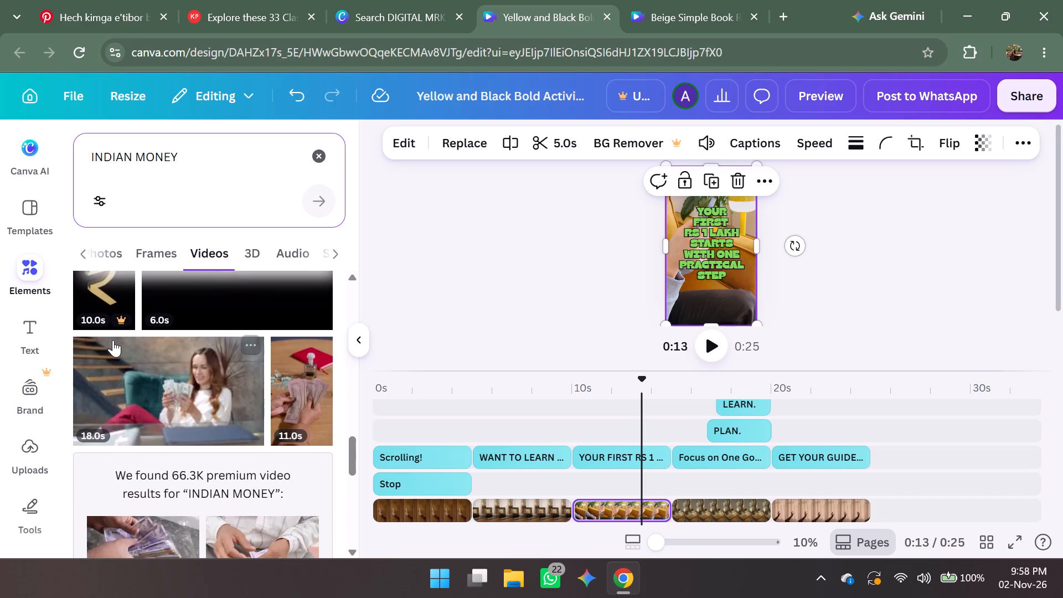
scroll(113, 340, down, 3)
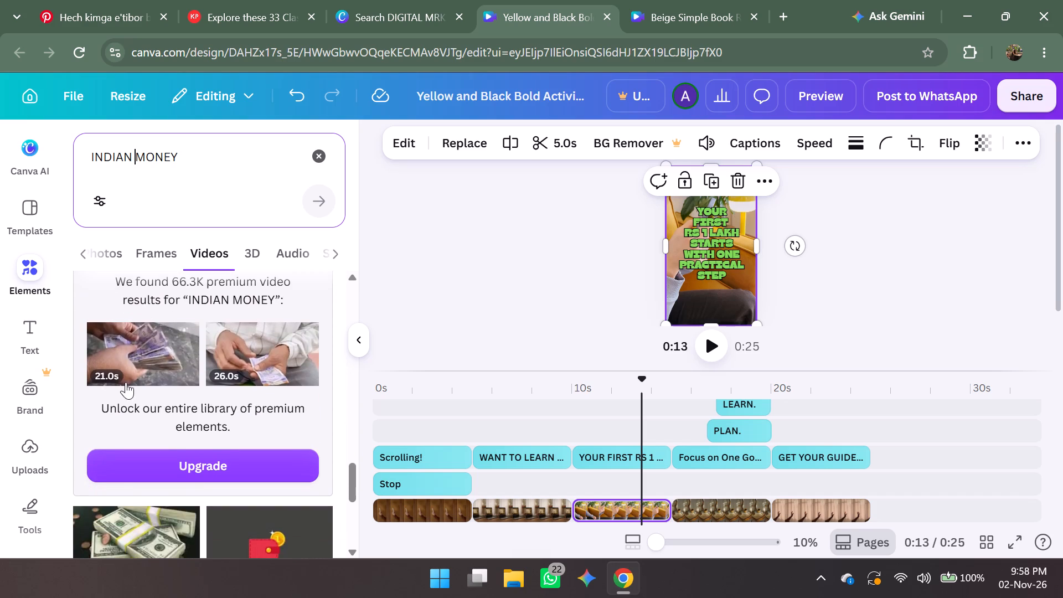
scroll(134, 401, down, 4)
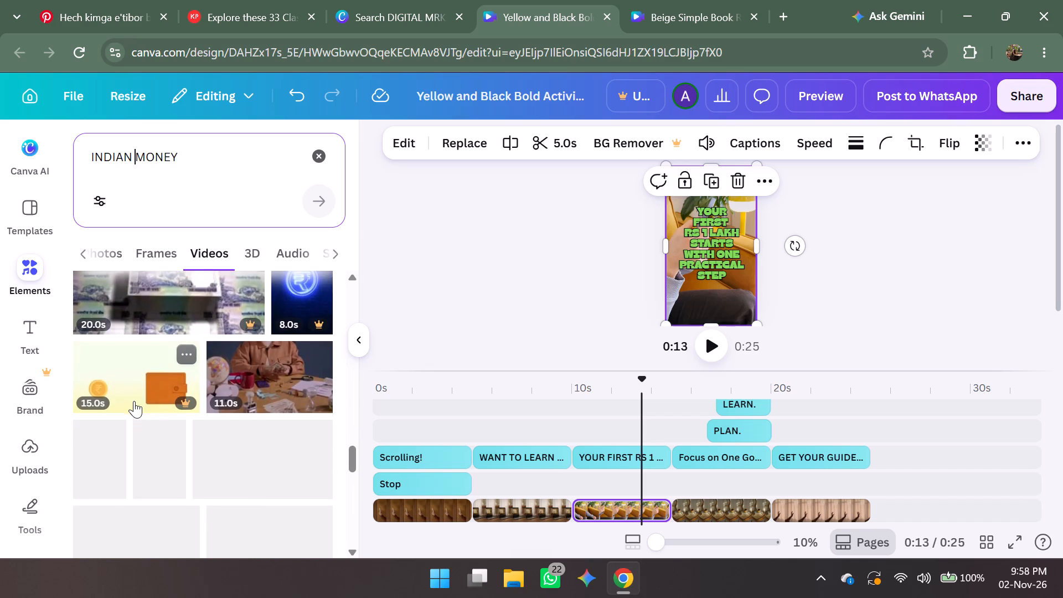
scroll(269, 425, down, 1)
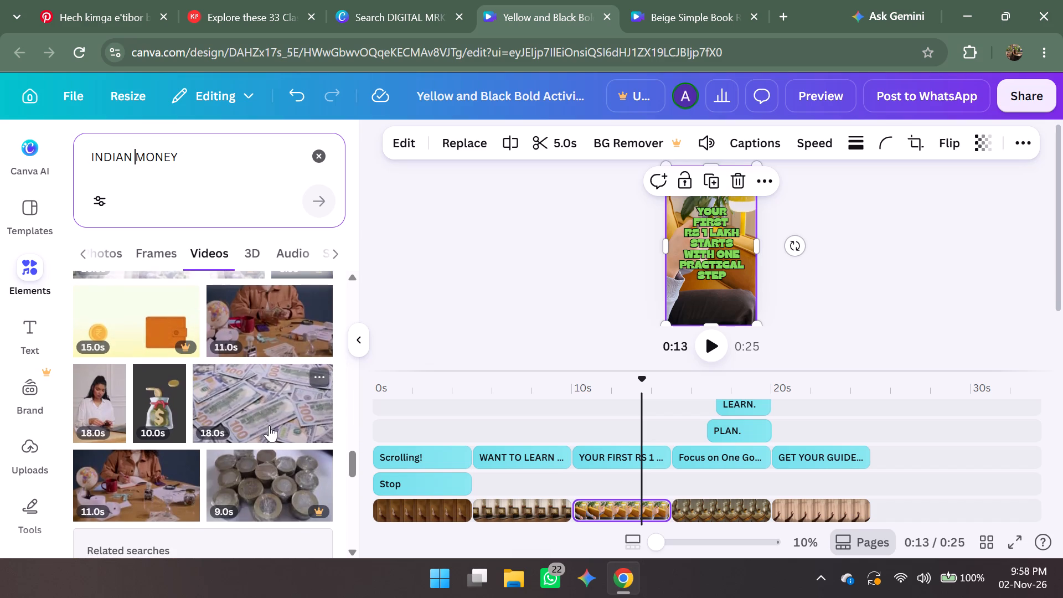
scroll(269, 425, down, 5)
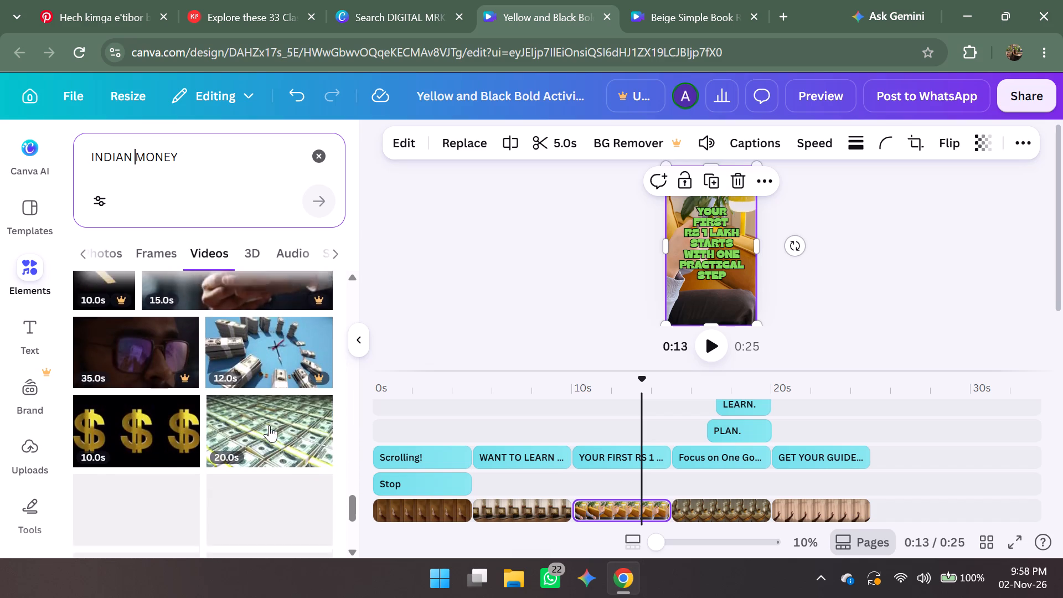
scroll(269, 425, down, 3)
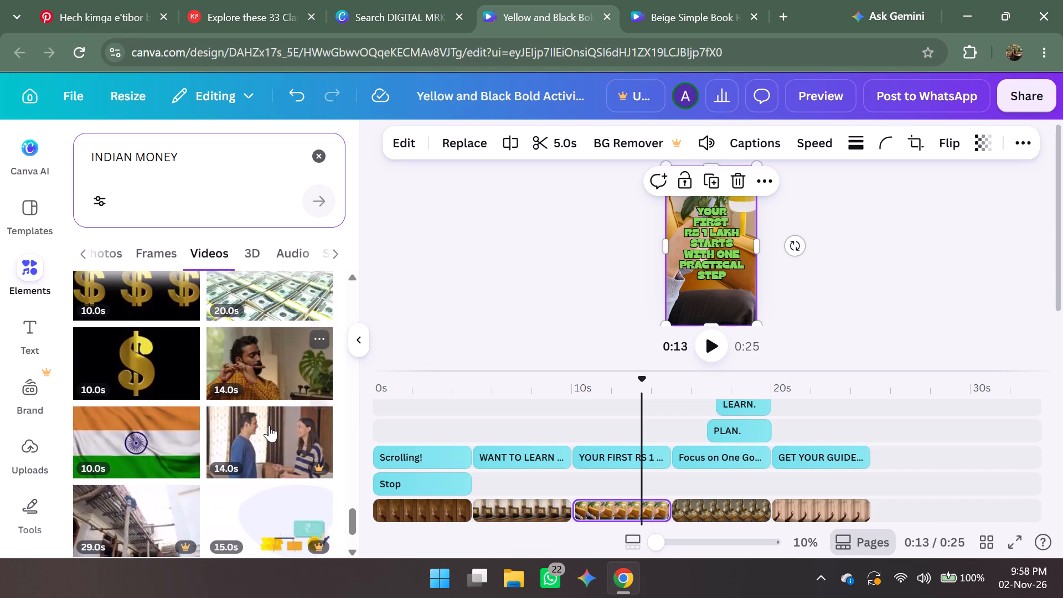
scroll(269, 425, down, 3)
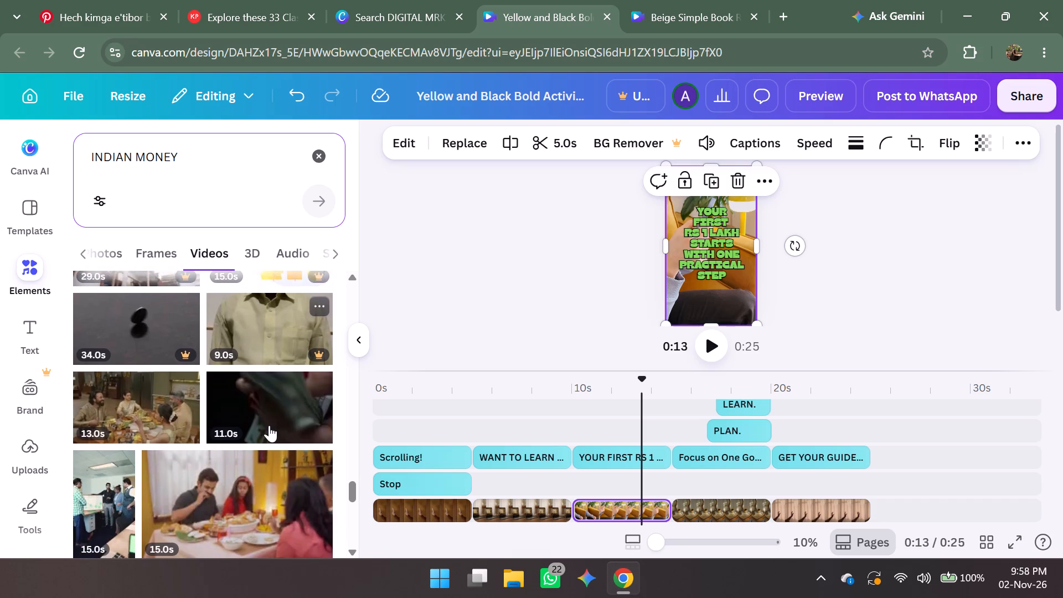
scroll(269, 425, down, 1)
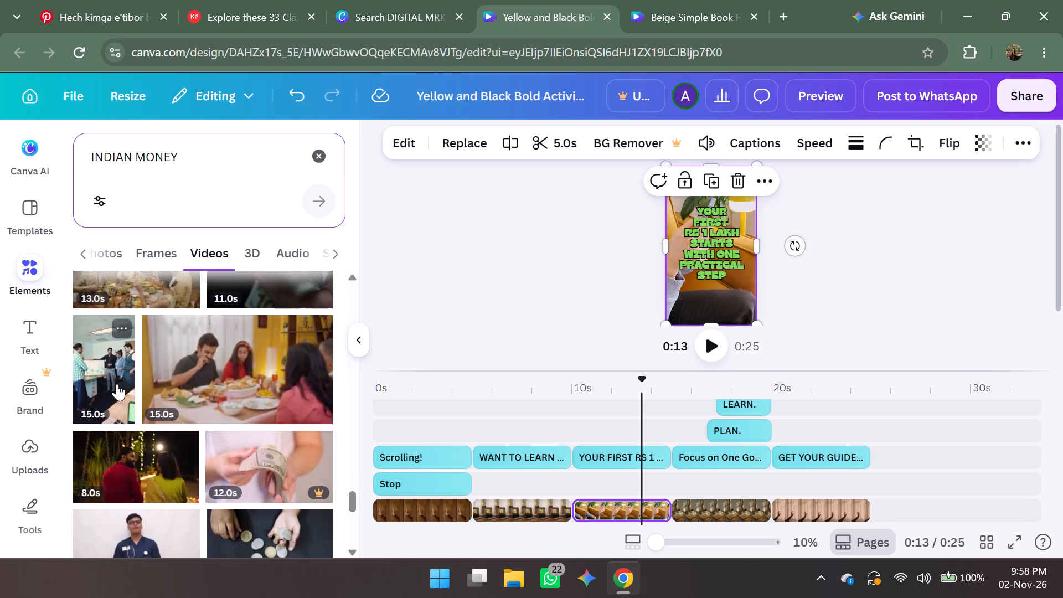
scroll(117, 384, down, 4)
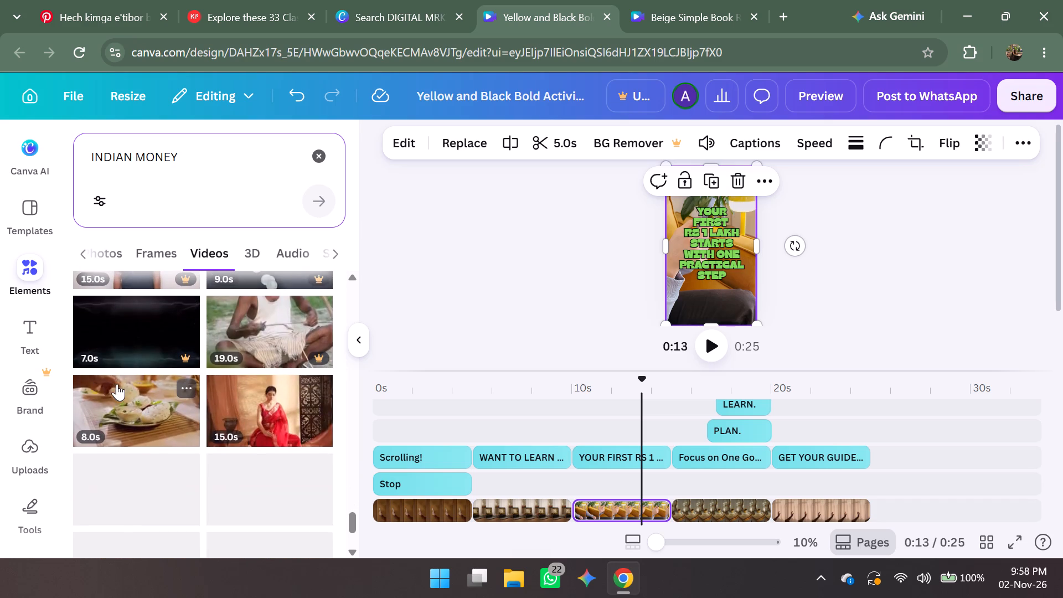
scroll(117, 384, down, 3)
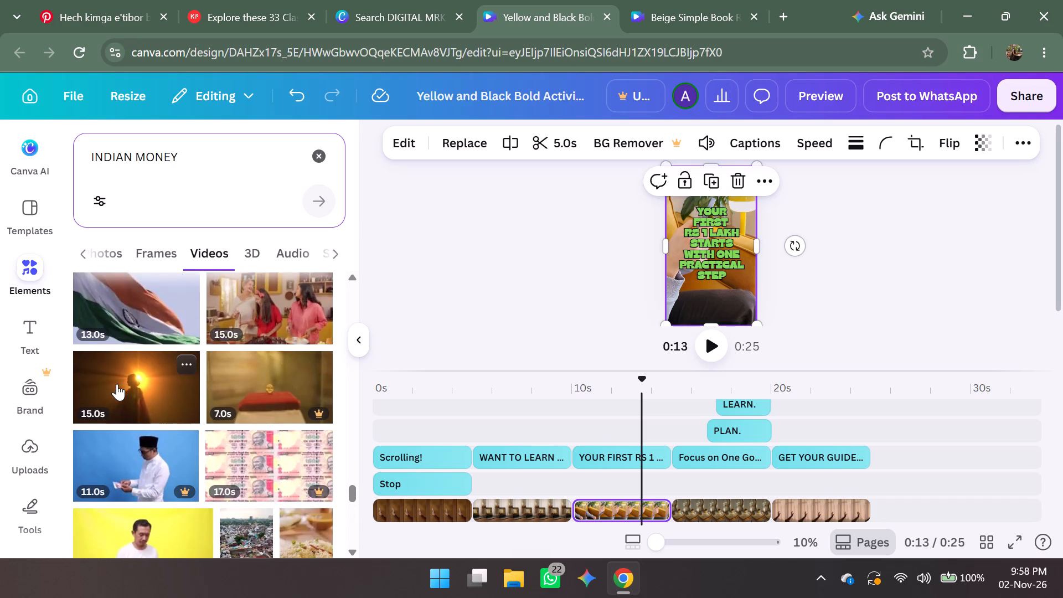
scroll(117, 384, down, 2)
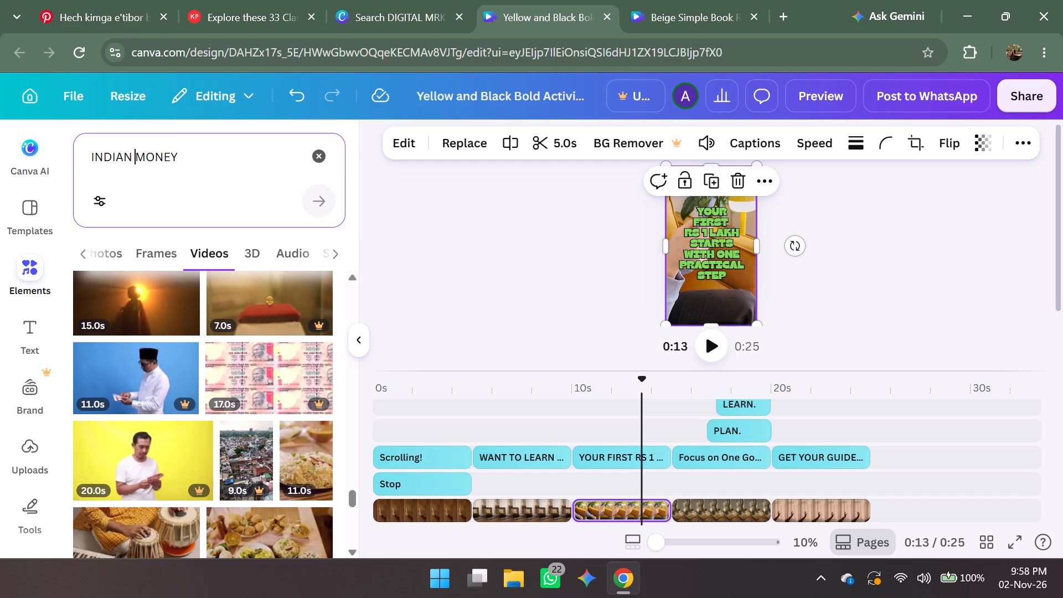
Search the video elements for WORK and add the 34.0s clip of hands writing on papers beside a laptop.
drag(189, 154, 84, 162)
scroll(166, 159, left, 1)
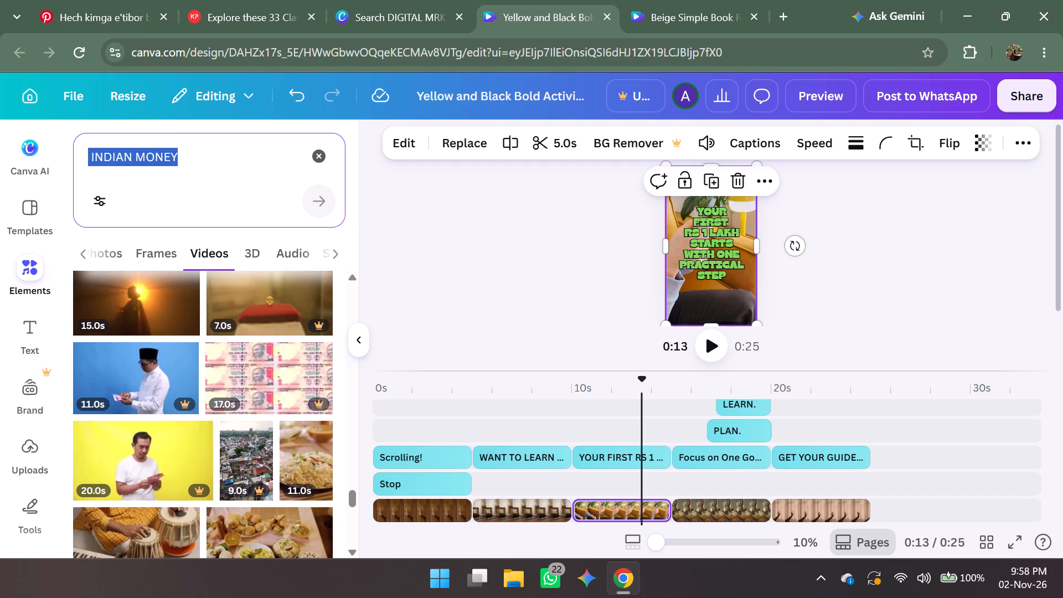
key(BackSpace)
text(WORK)
key(Return)
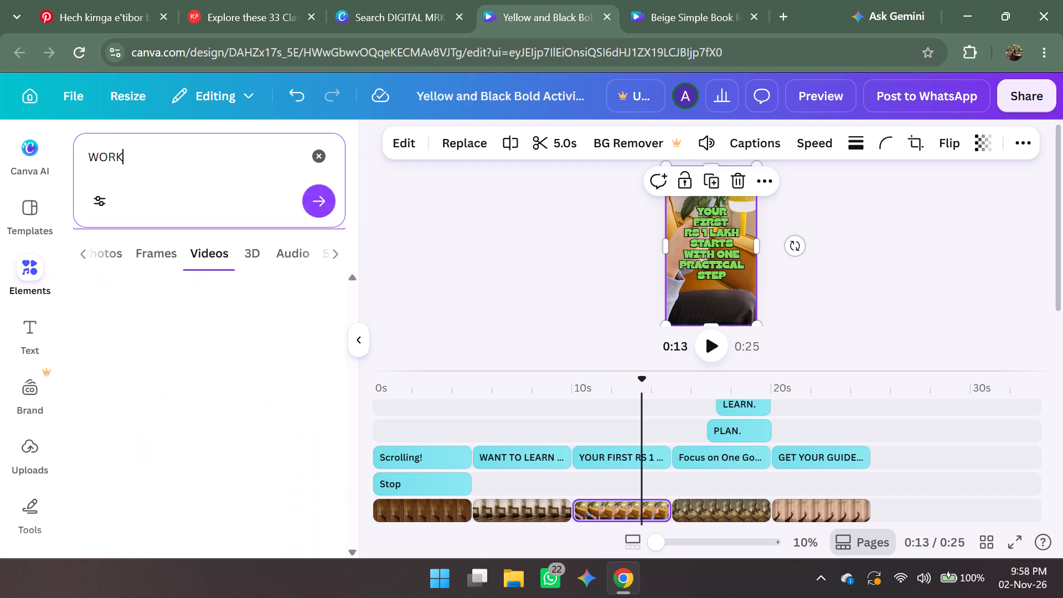
scroll(140, 378, down, 1)
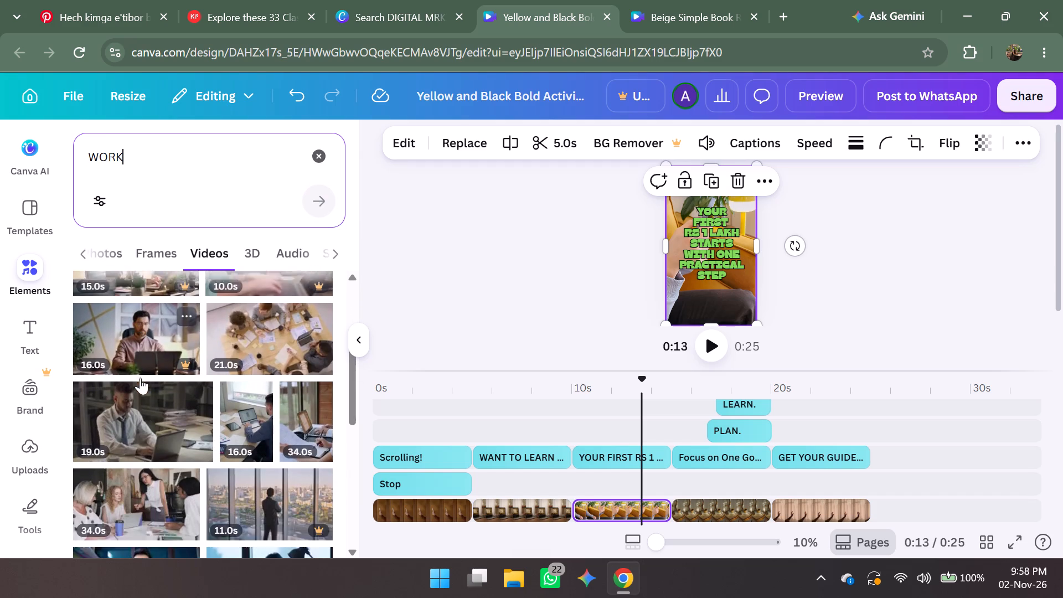
scroll(140, 378, down, 1)
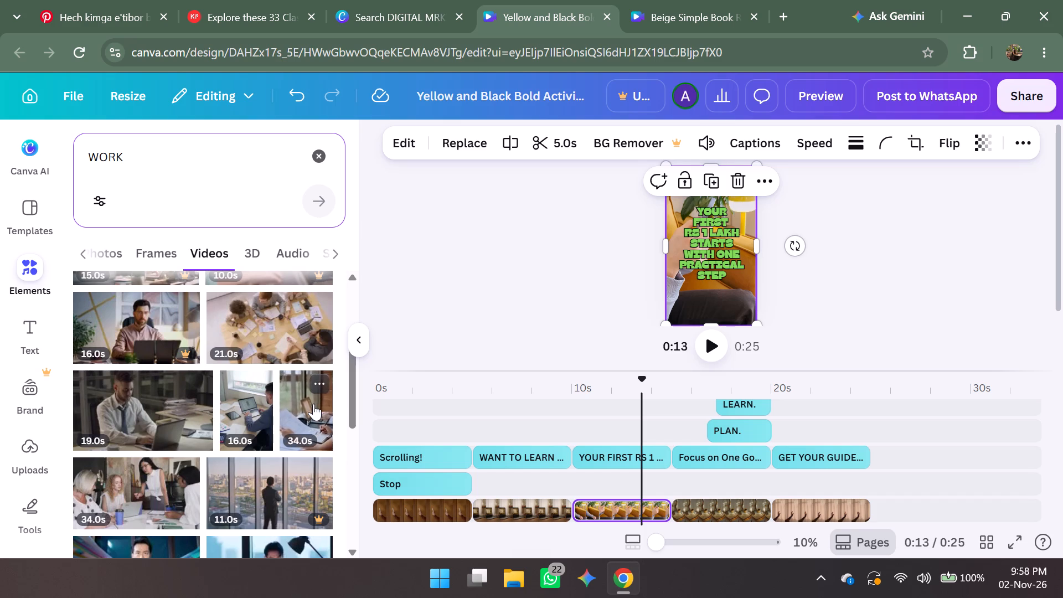
click(313, 404)
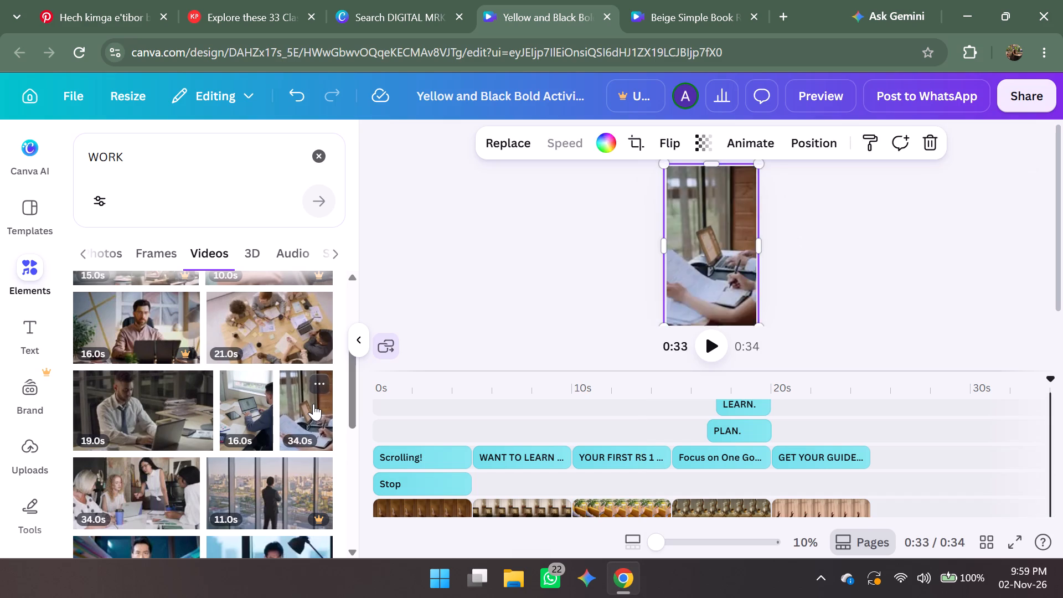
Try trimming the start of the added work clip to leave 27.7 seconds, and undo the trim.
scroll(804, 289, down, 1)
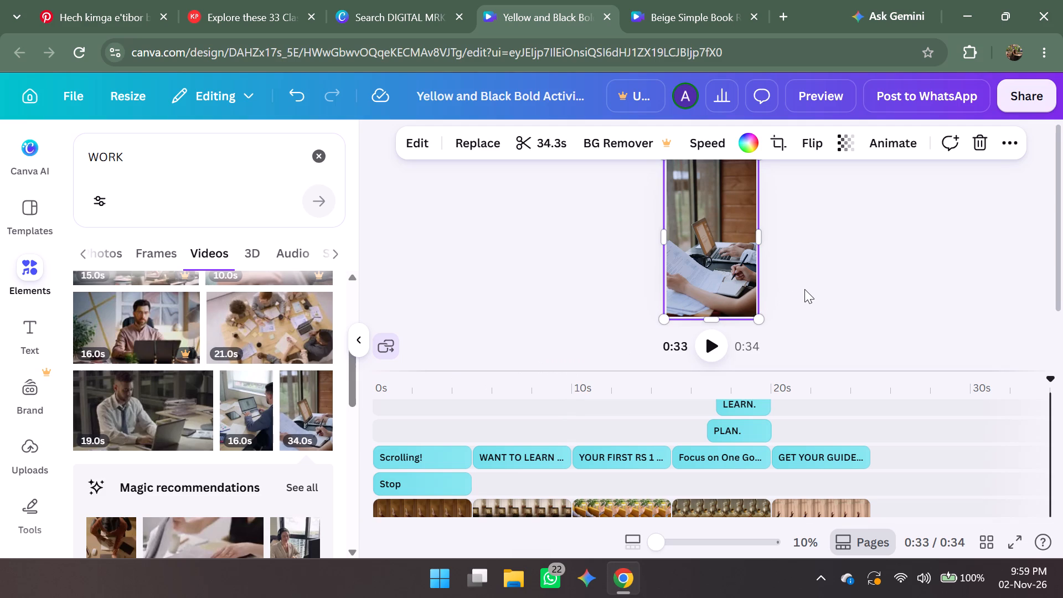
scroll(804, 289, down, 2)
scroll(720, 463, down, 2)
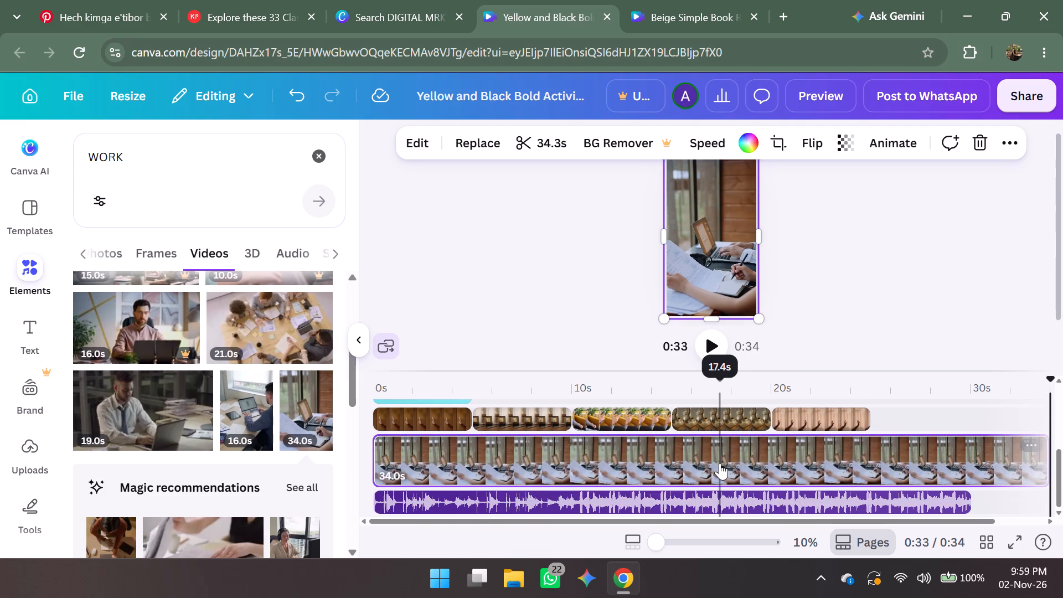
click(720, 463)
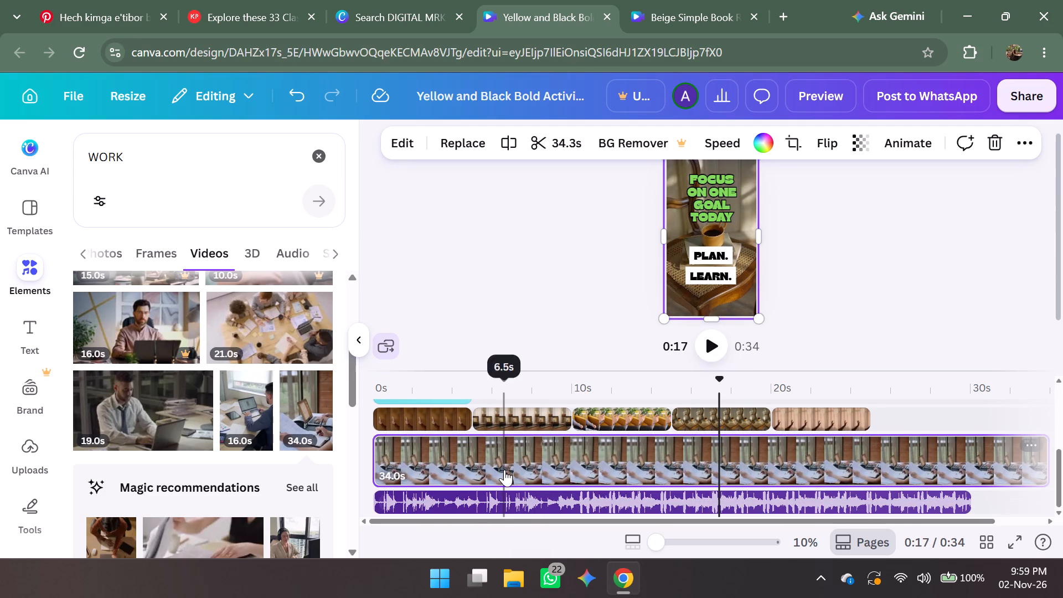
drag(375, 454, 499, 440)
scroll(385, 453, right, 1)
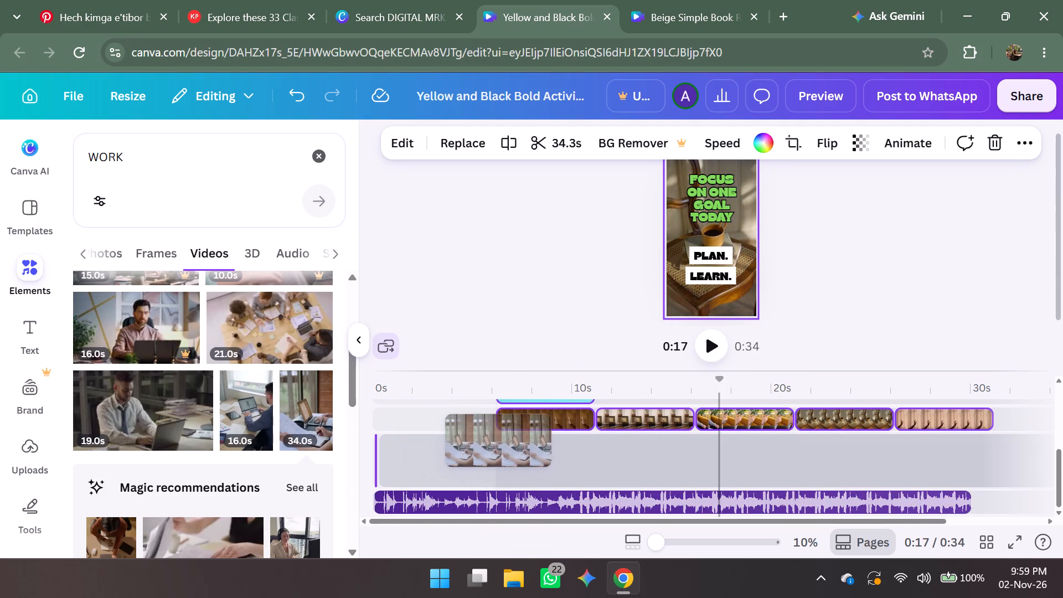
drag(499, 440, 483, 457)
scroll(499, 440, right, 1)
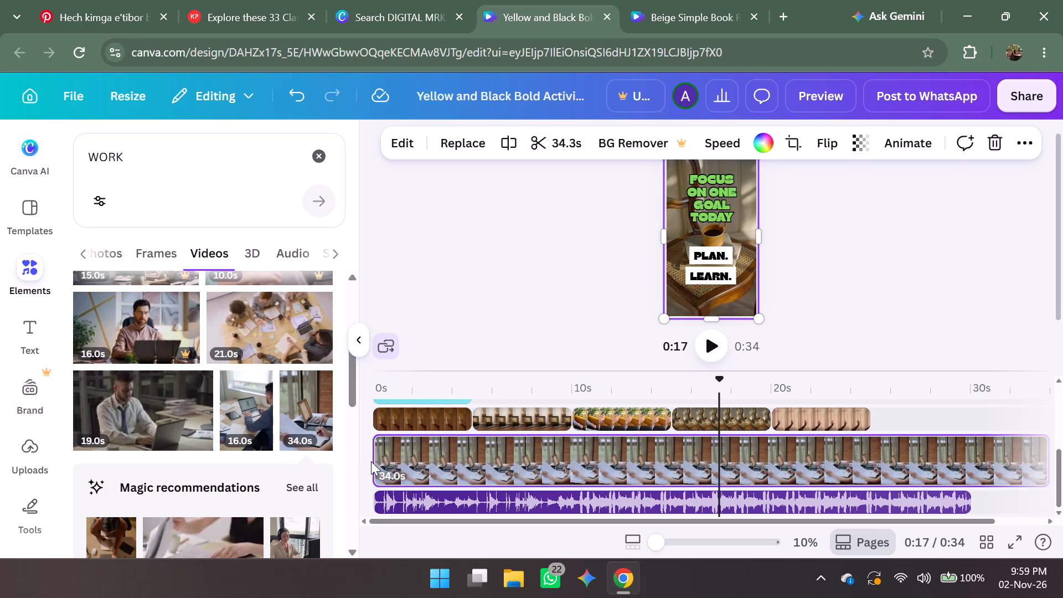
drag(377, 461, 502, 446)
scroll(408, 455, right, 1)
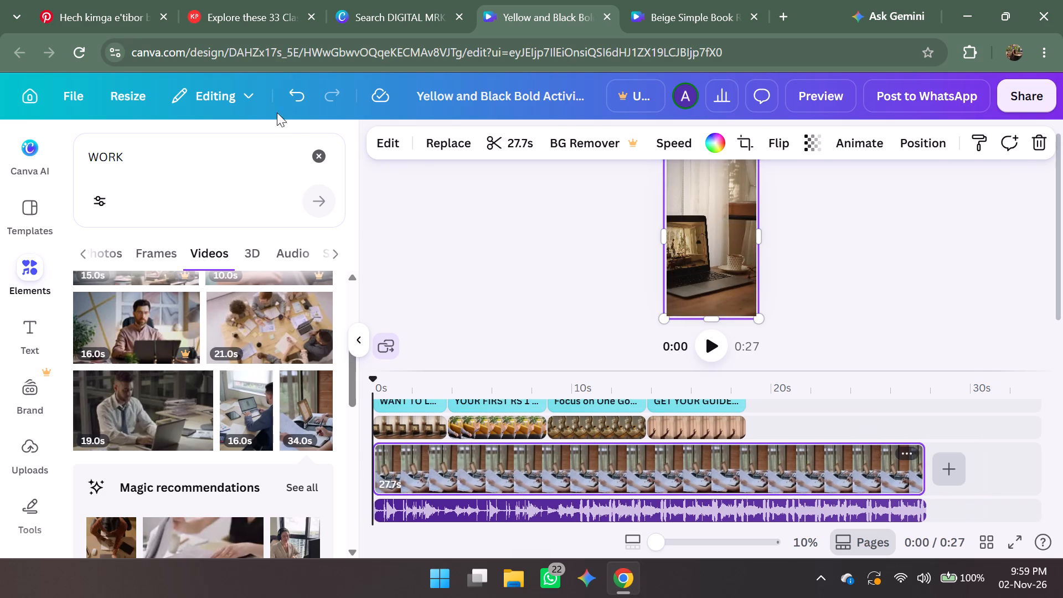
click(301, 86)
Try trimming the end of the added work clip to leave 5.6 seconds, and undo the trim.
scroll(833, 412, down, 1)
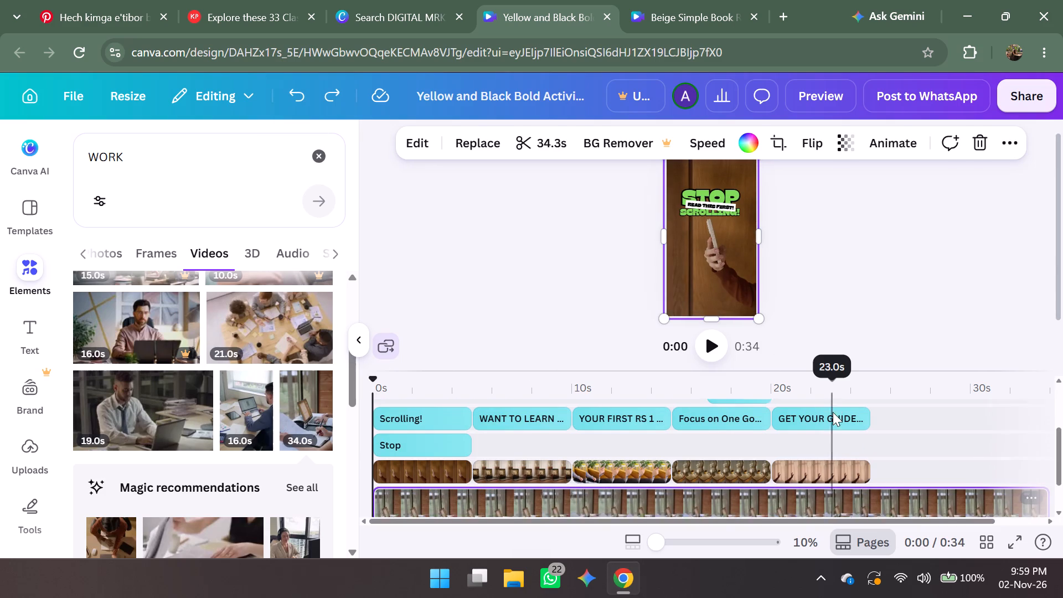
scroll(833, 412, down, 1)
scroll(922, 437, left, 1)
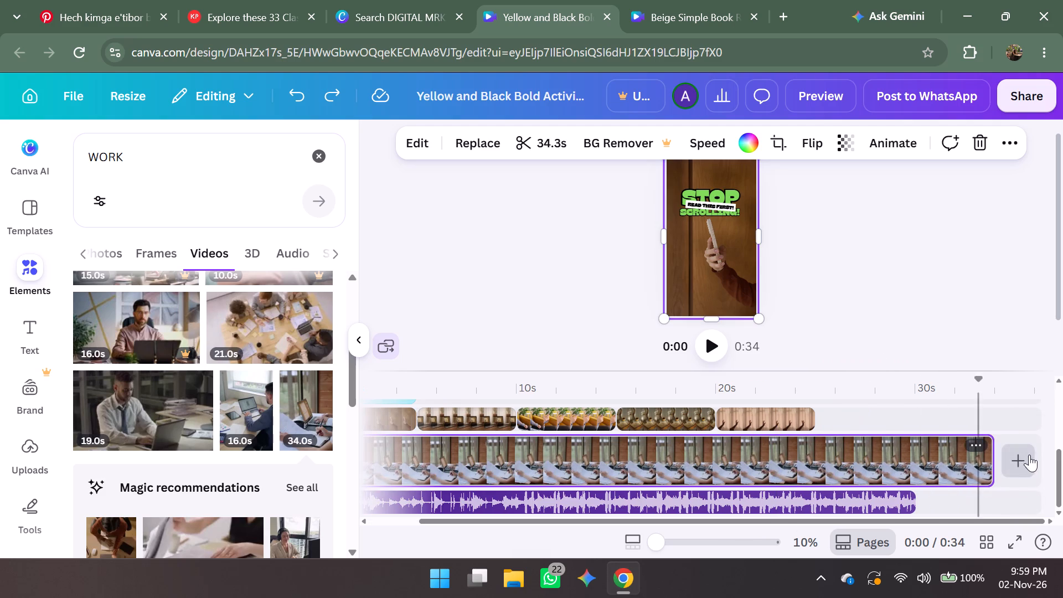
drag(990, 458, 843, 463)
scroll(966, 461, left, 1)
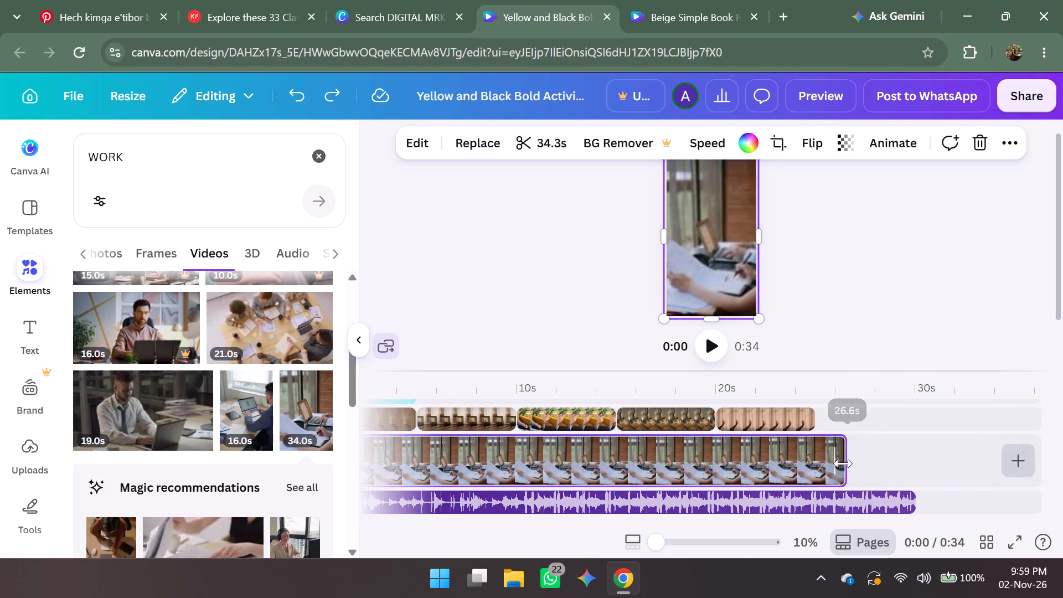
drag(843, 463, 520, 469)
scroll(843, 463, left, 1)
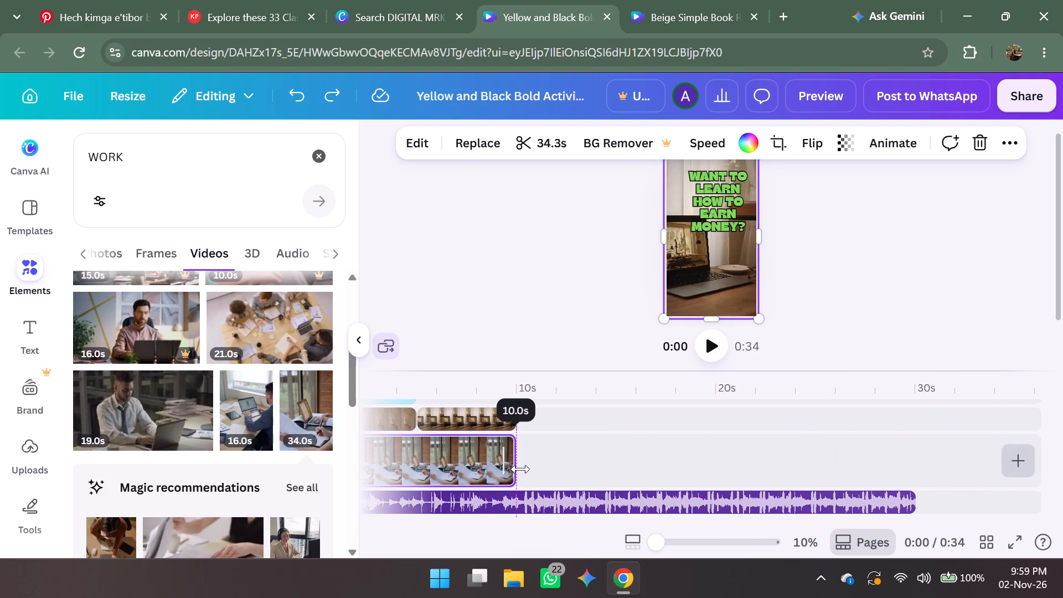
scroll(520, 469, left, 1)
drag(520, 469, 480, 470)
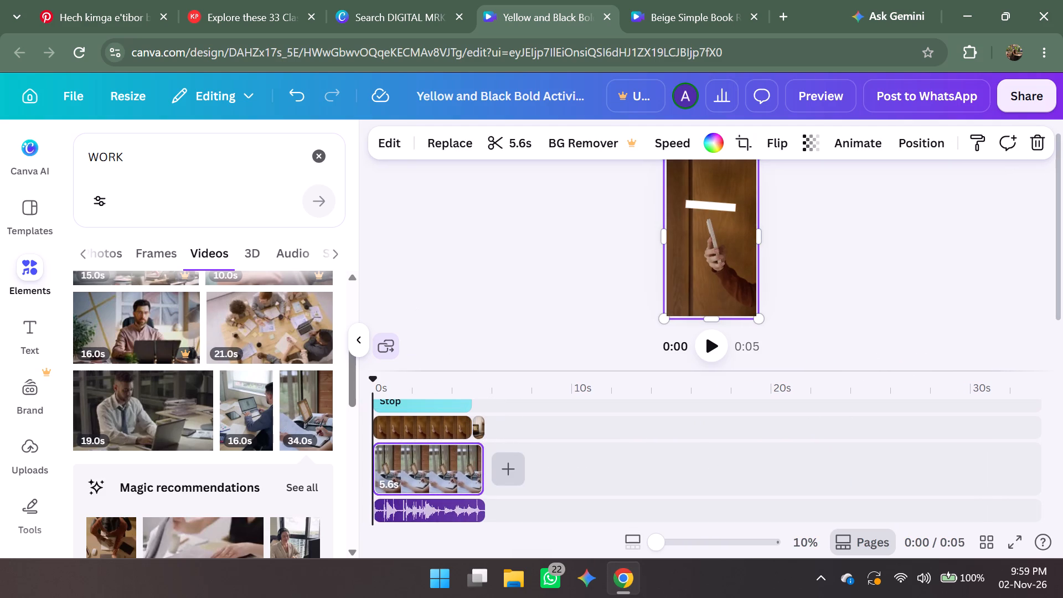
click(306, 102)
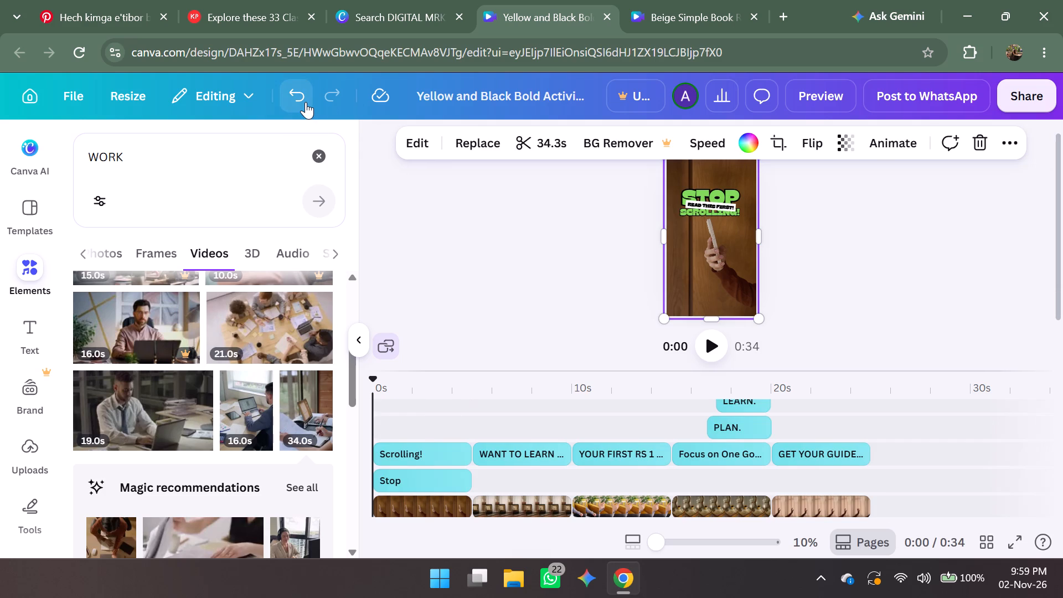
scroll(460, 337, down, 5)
Move the added work clip from the main track onto the layer directly above the scene clips, starting with the first scene.
scroll(460, 337, down, 2)
scroll(481, 467, down, 2)
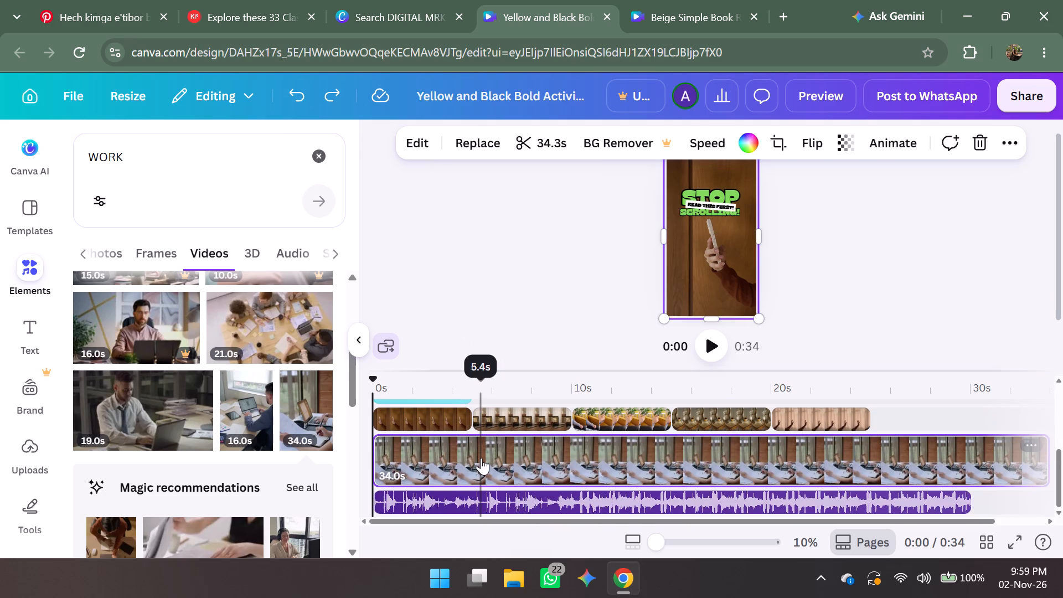
click(481, 458)
double_click(481, 458)
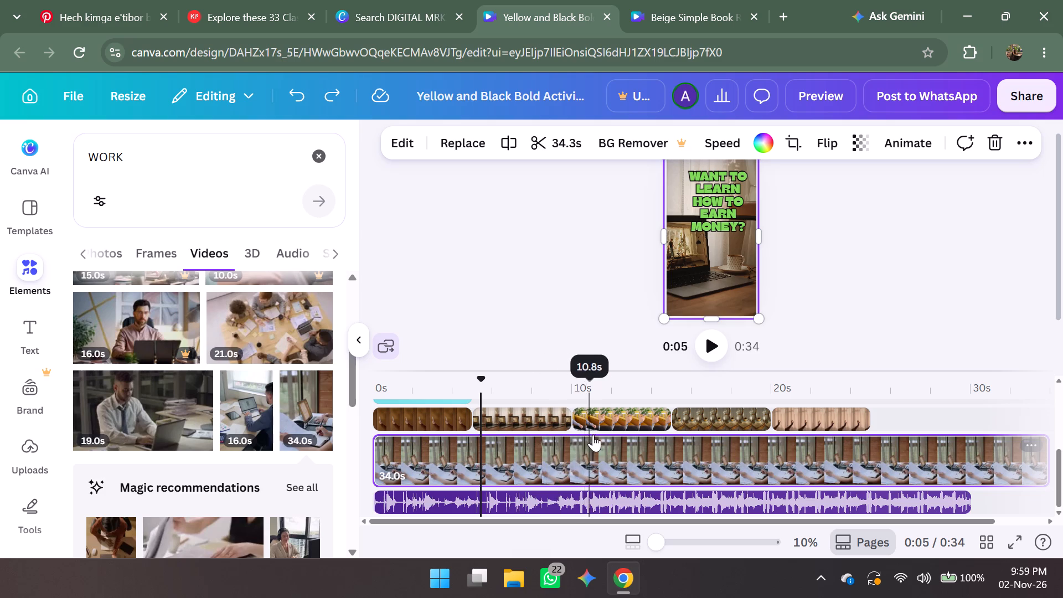
drag(607, 450, 667, 455)
scroll(613, 451, right, 1)
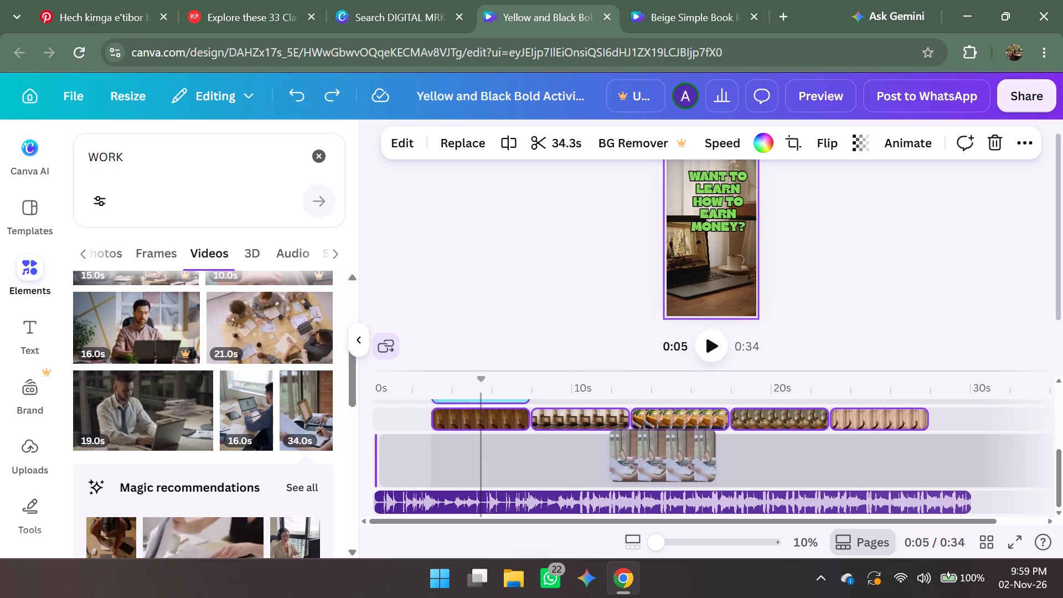
scroll(667, 455, right, 1)
drag(667, 455, 634, 404)
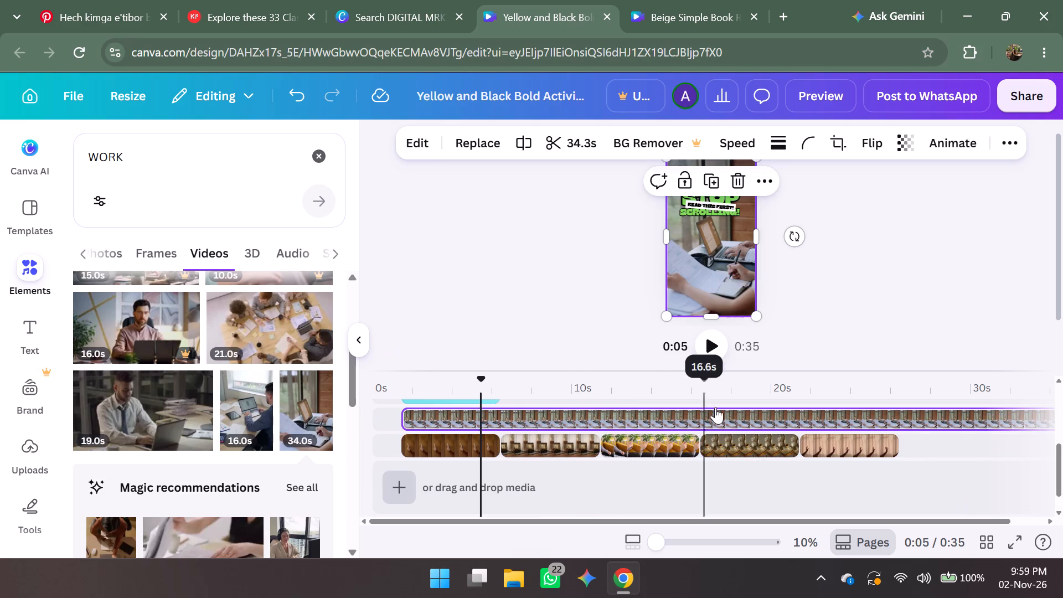
Trim the end of the work clip to the end of the third scene, leaving 15.0 seconds.
scroll(900, 414, left, 1)
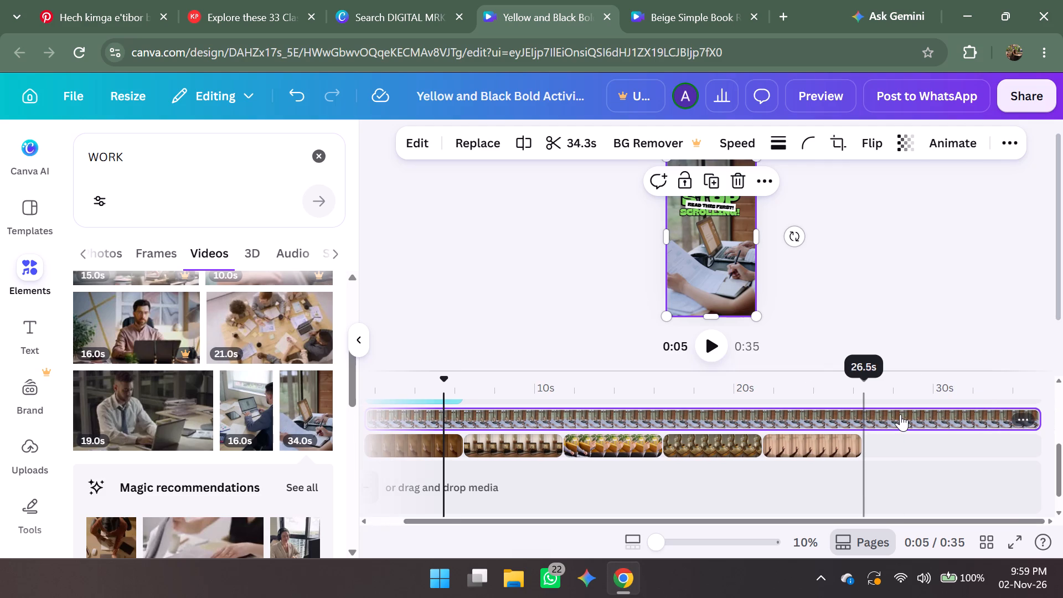
drag(1032, 420, 752, 435)
scroll(1015, 421, left, 1)
scroll(906, 415, left, 1)
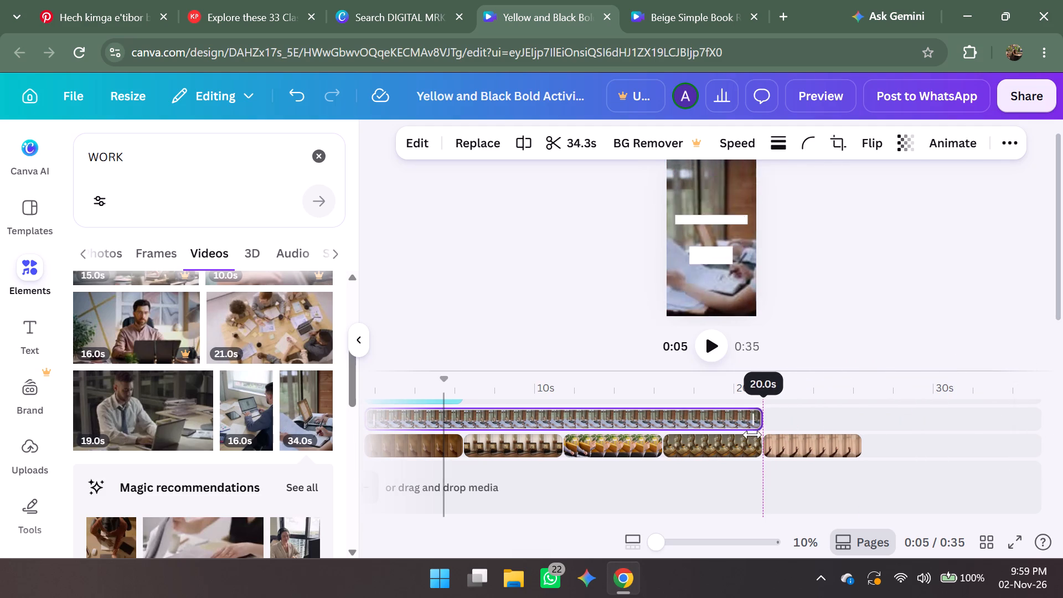
scroll(752, 435, left, 1)
drag(752, 435, 669, 432)
scroll(650, 432, left, 1)
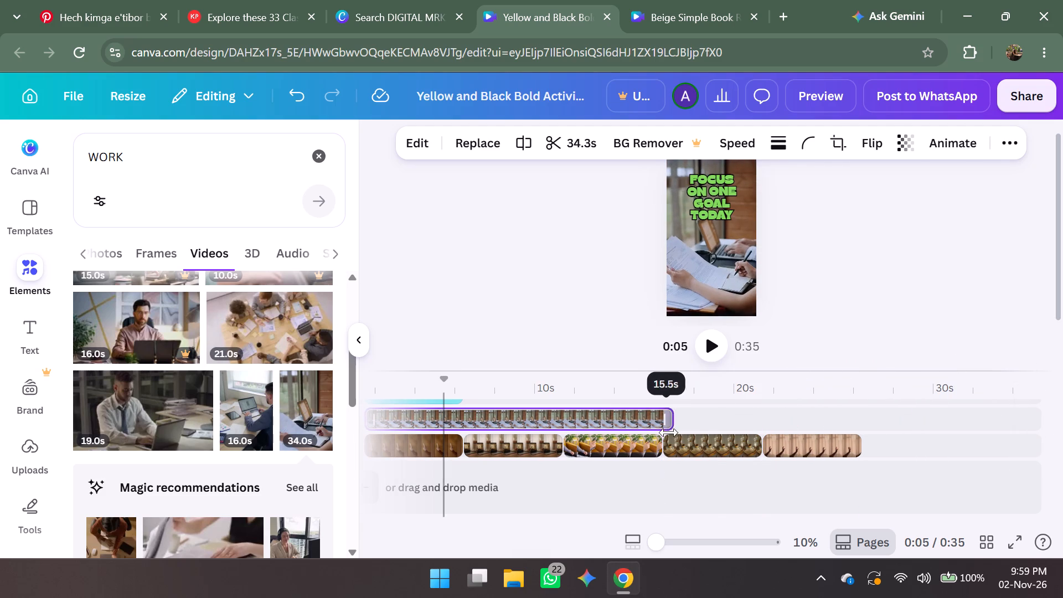
drag(669, 432, 665, 422)
scroll(669, 432, left, 1)
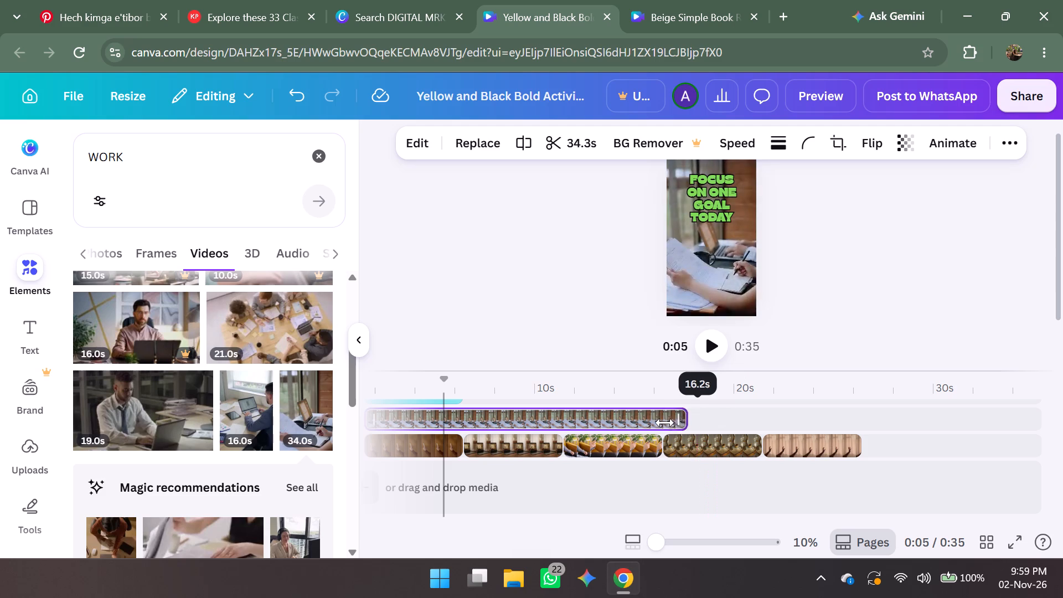
drag(665, 422, 656, 422)
scroll(665, 422, left, 1)
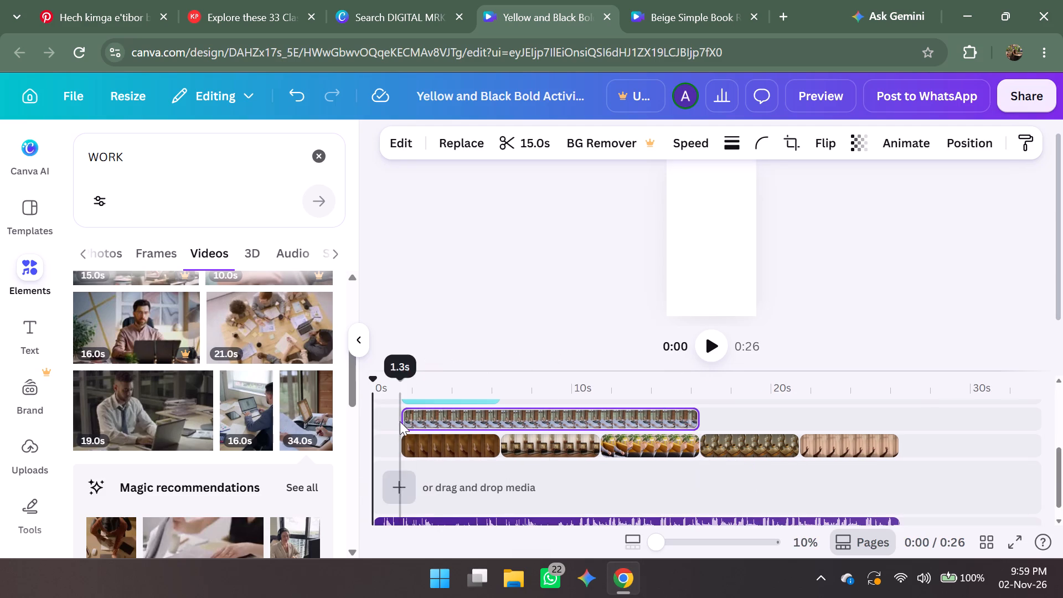
Trim the start of the work clip to the start of the third scene, leaving 5.0 seconds.
drag(406, 421, 594, 428)
scroll(420, 420, right, 1)
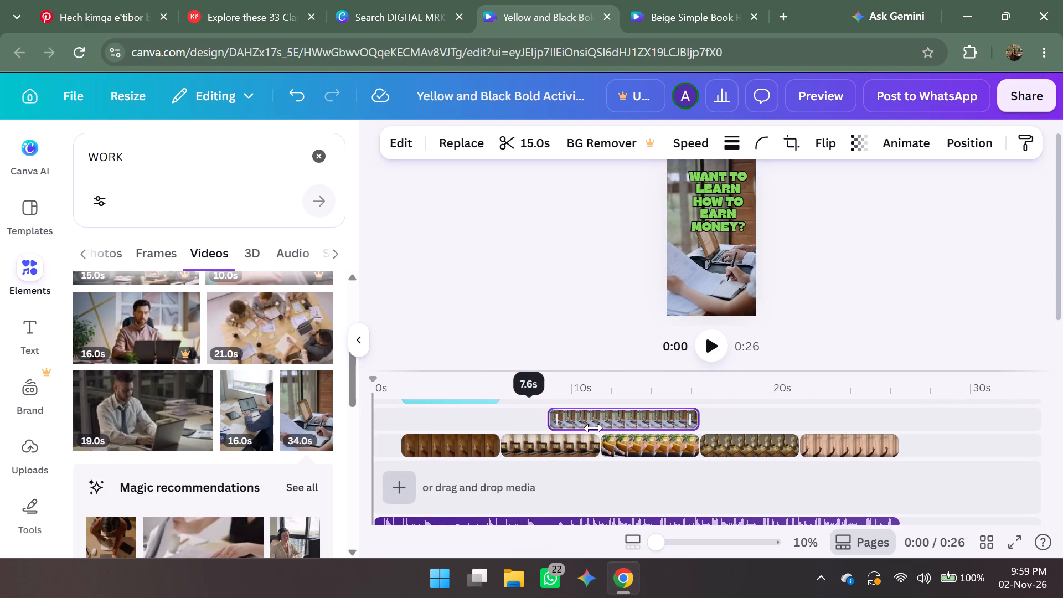
scroll(594, 428, right, 1)
drag(594, 428, 606, 427)
scroll(606, 427, right, 1)
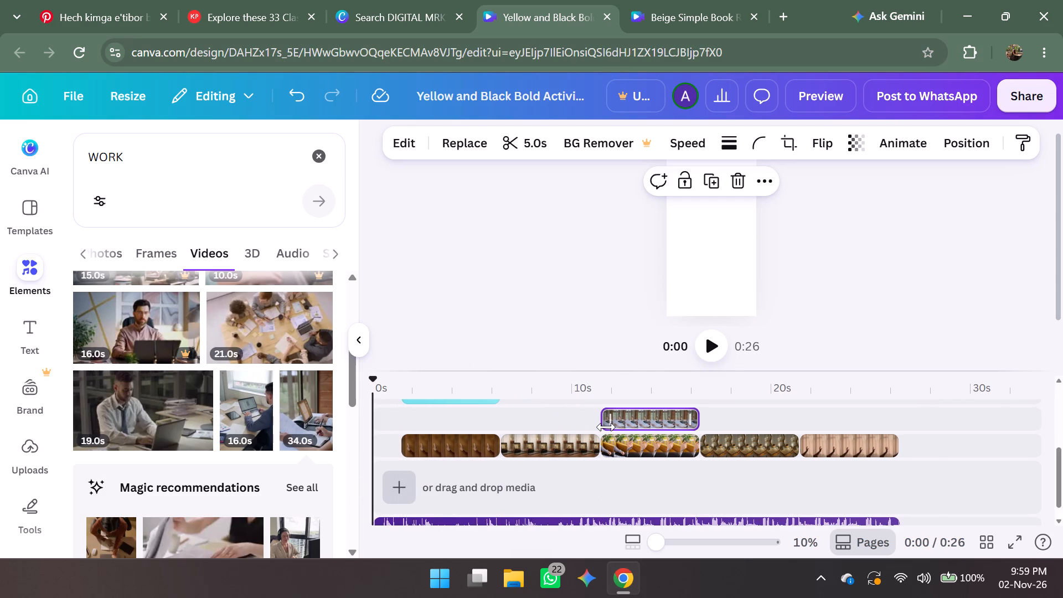
Delete the third scene's original video clip beneath the work clip.
click(642, 436)
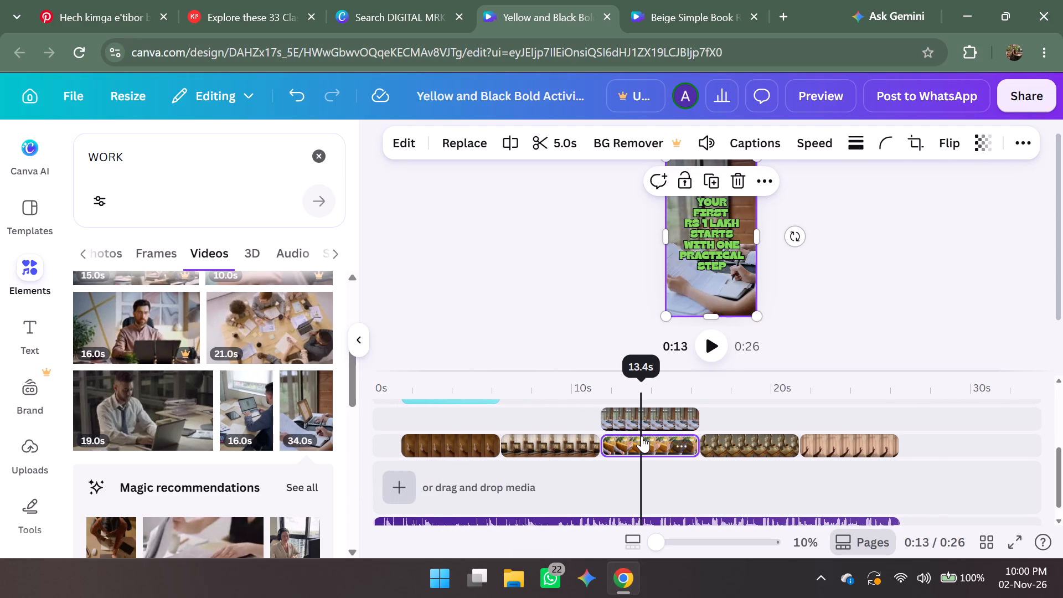
right_click(642, 436)
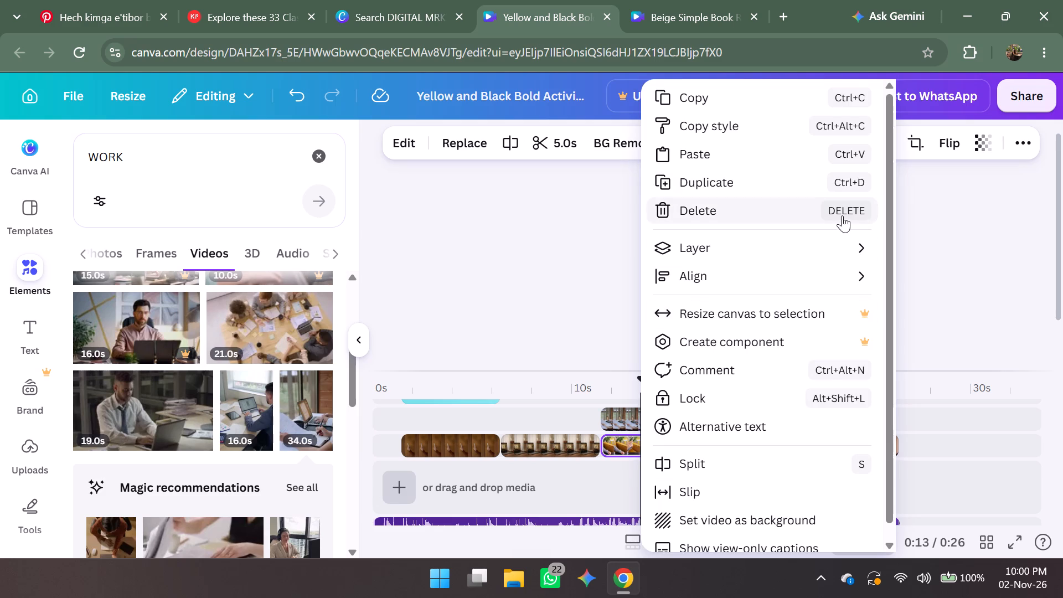
click(845, 212)
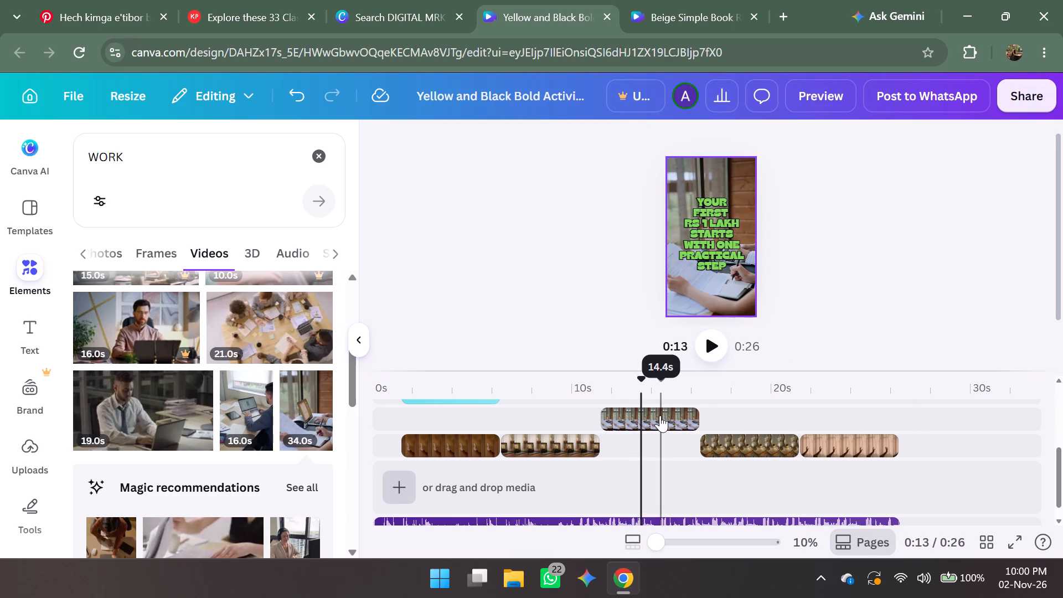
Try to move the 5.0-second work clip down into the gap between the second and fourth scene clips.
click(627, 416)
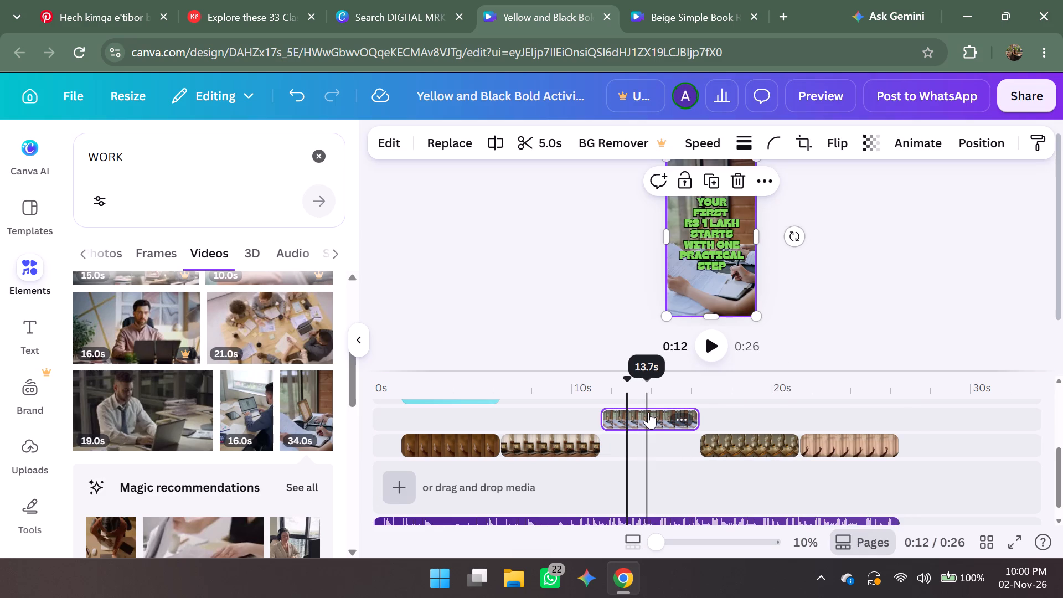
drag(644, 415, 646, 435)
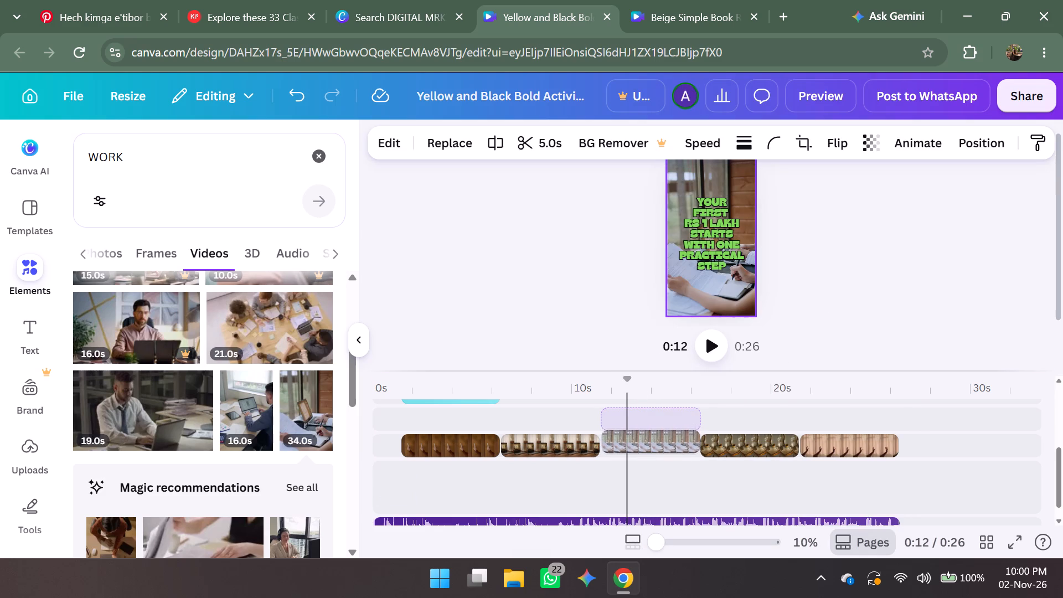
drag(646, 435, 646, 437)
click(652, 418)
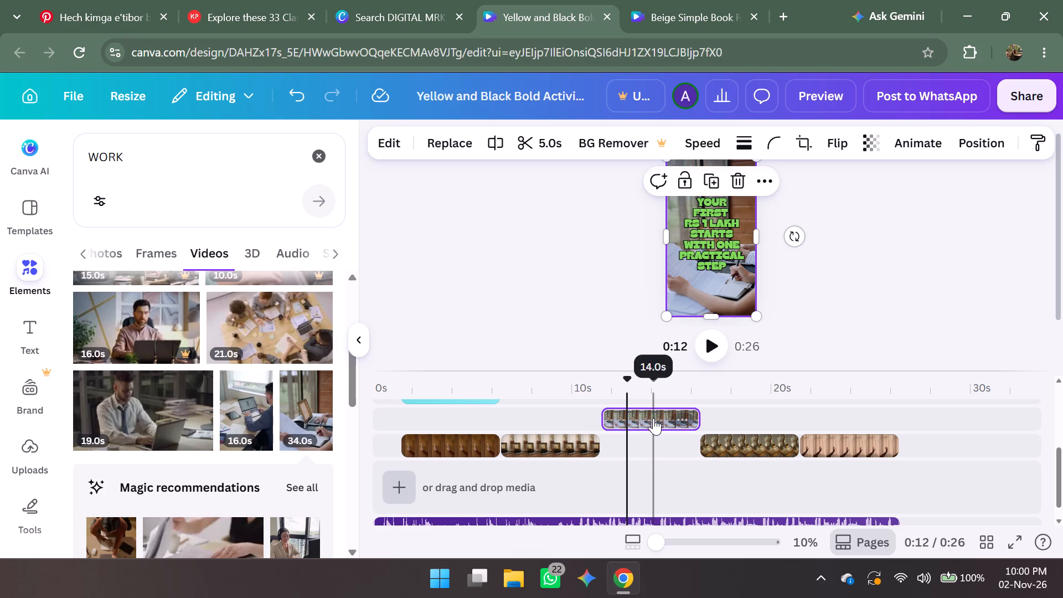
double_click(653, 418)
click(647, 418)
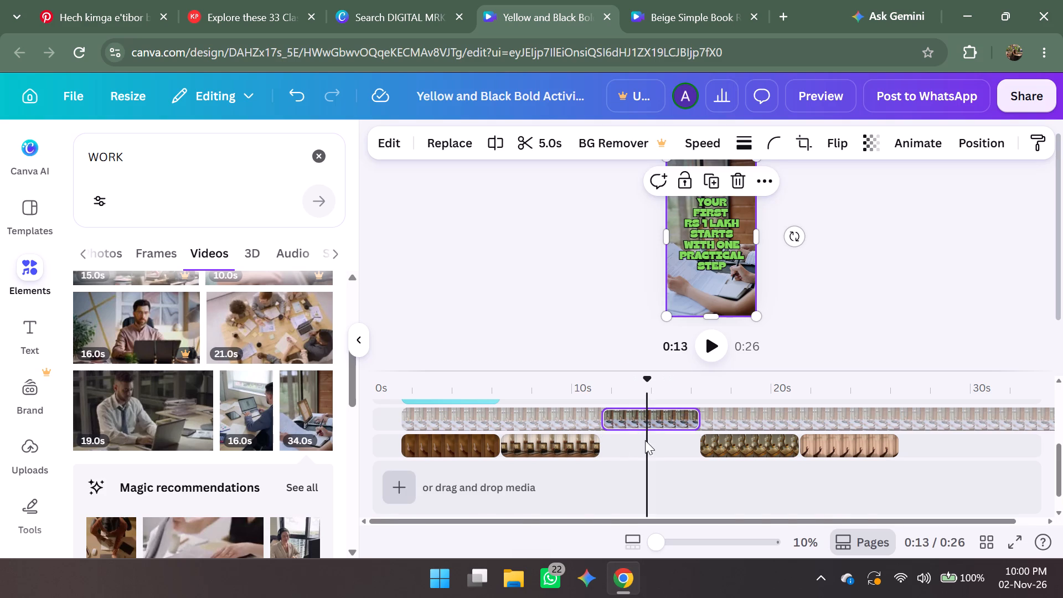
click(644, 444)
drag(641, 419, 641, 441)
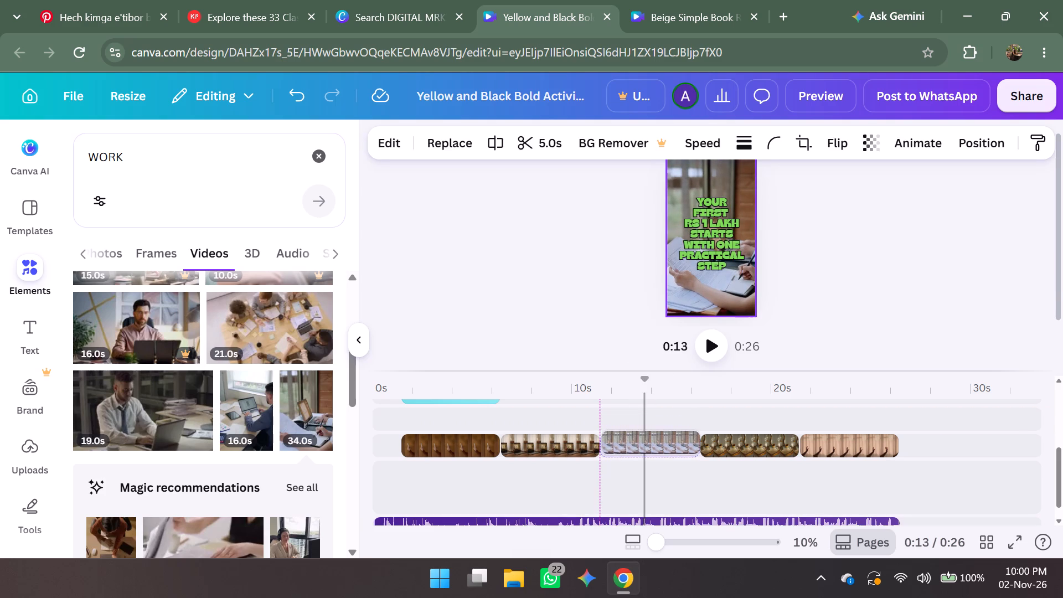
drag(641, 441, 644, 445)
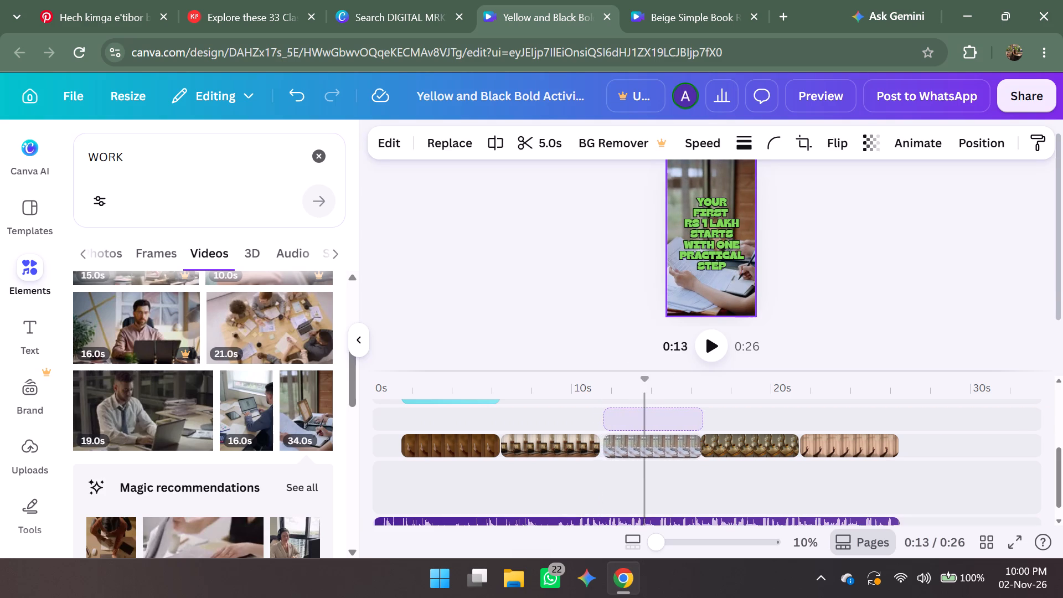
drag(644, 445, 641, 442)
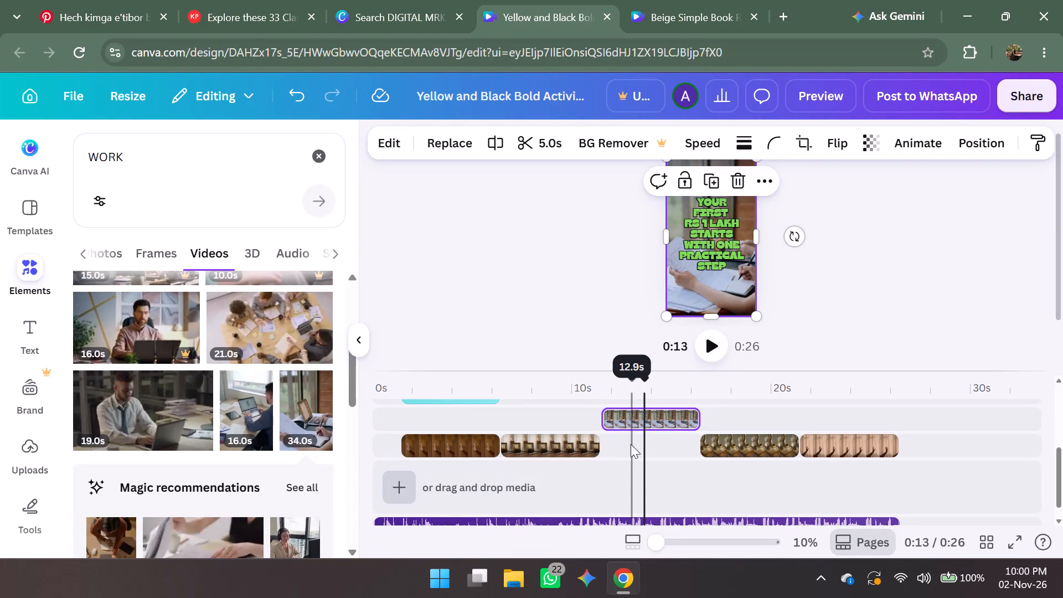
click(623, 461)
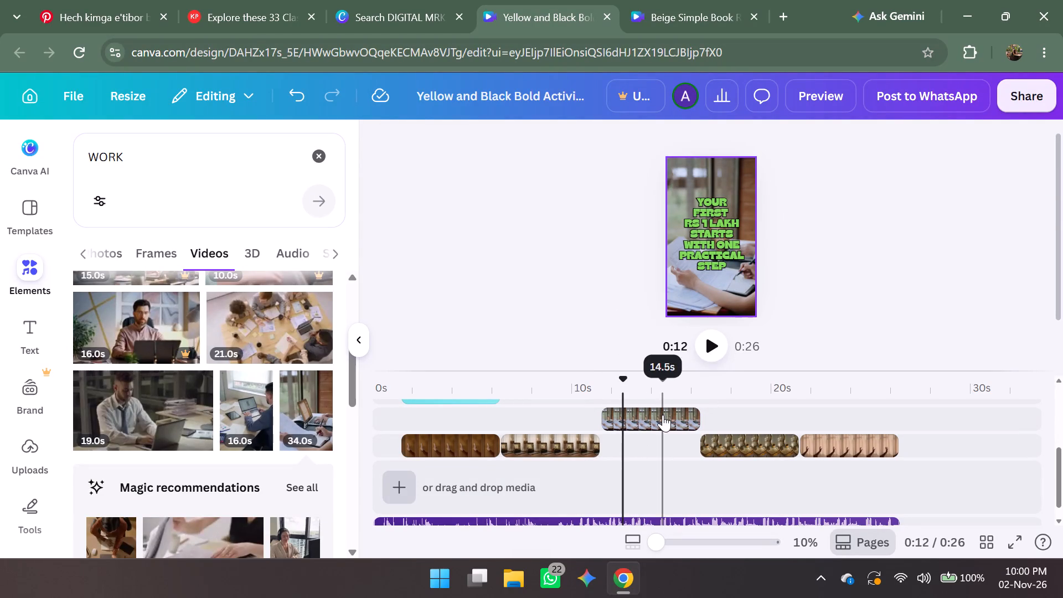
Trim the end of the work clip to 4.9 seconds and move it into the third scene's gap among the scene clips.
click(700, 416)
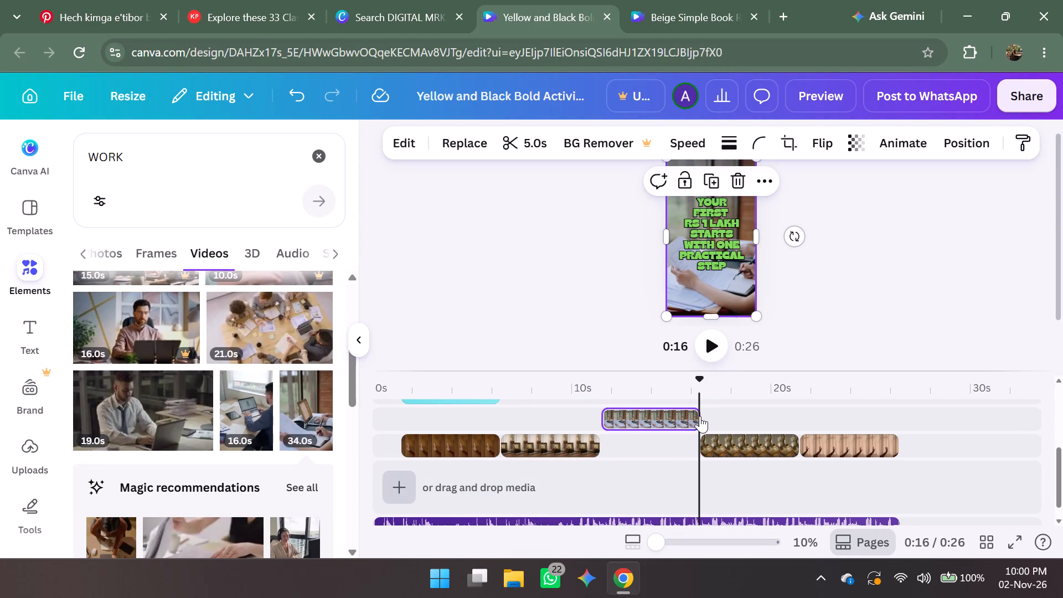
click(693, 418)
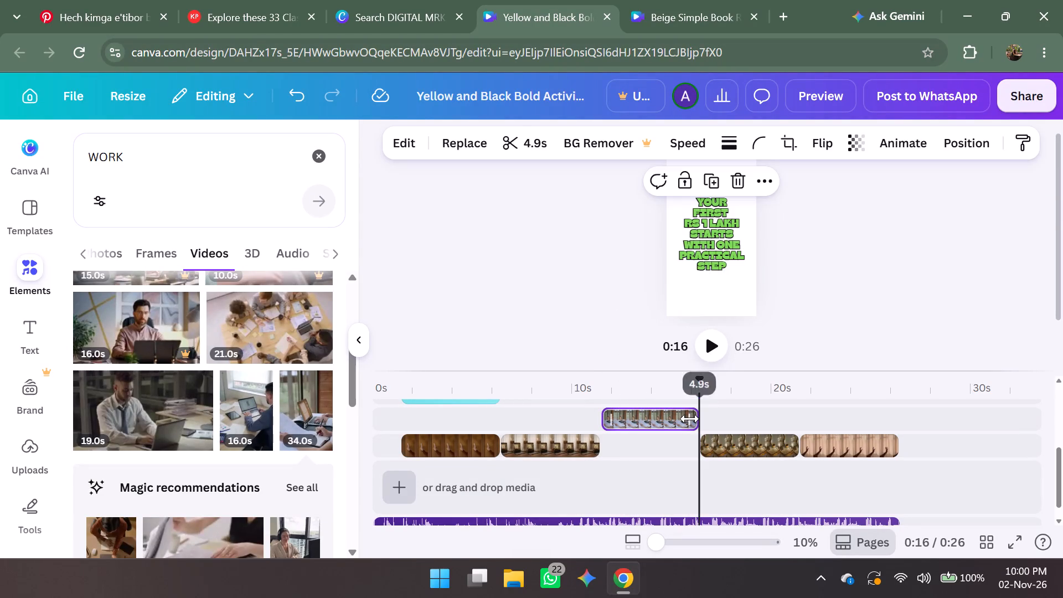
drag(649, 412, 649, 436)
click(651, 450)
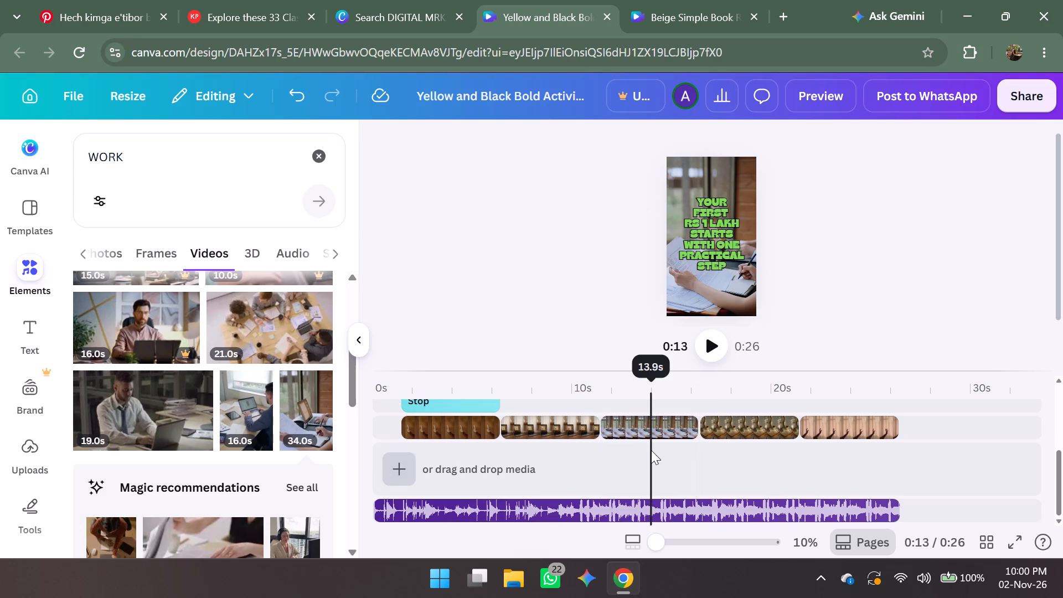
Shift the third scene's YOUR FIRST RS 1 LAKH text slightly toward the left edge and widen its box to about 883.
click(713, 233)
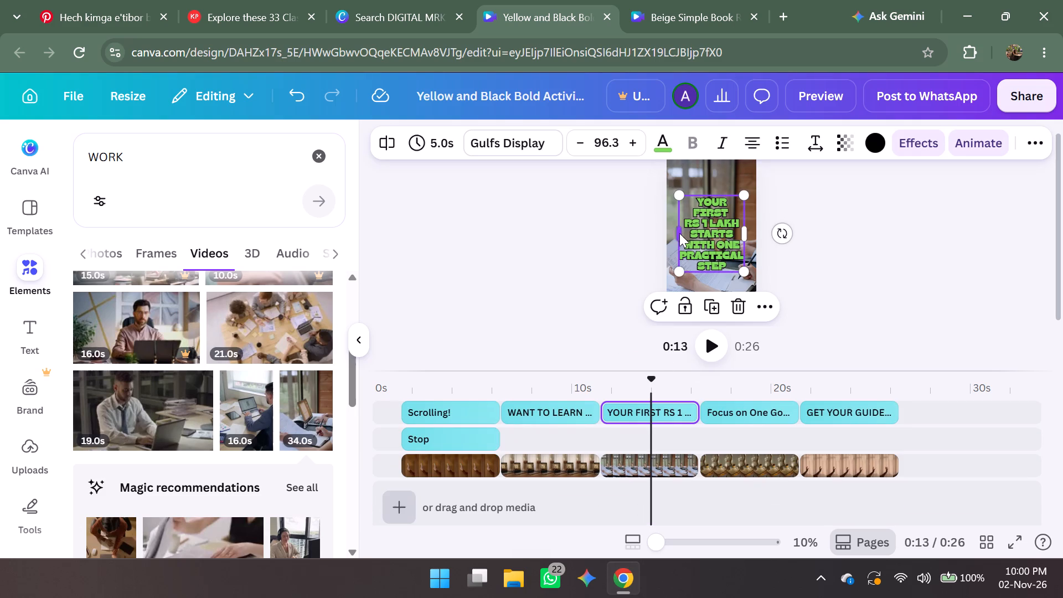
drag(679, 233, 674, 236)
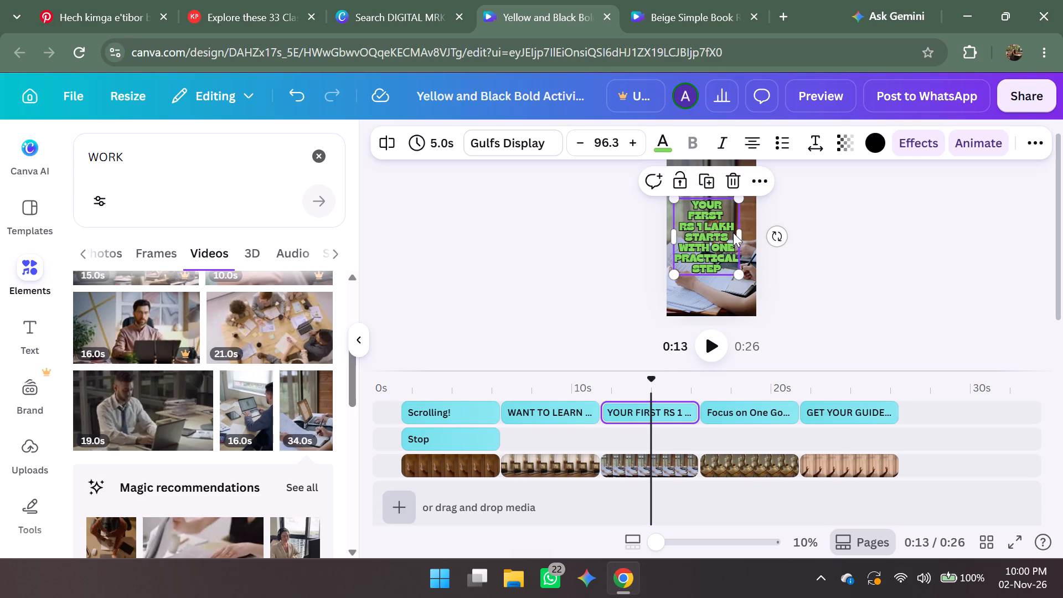
drag(745, 238, 754, 239)
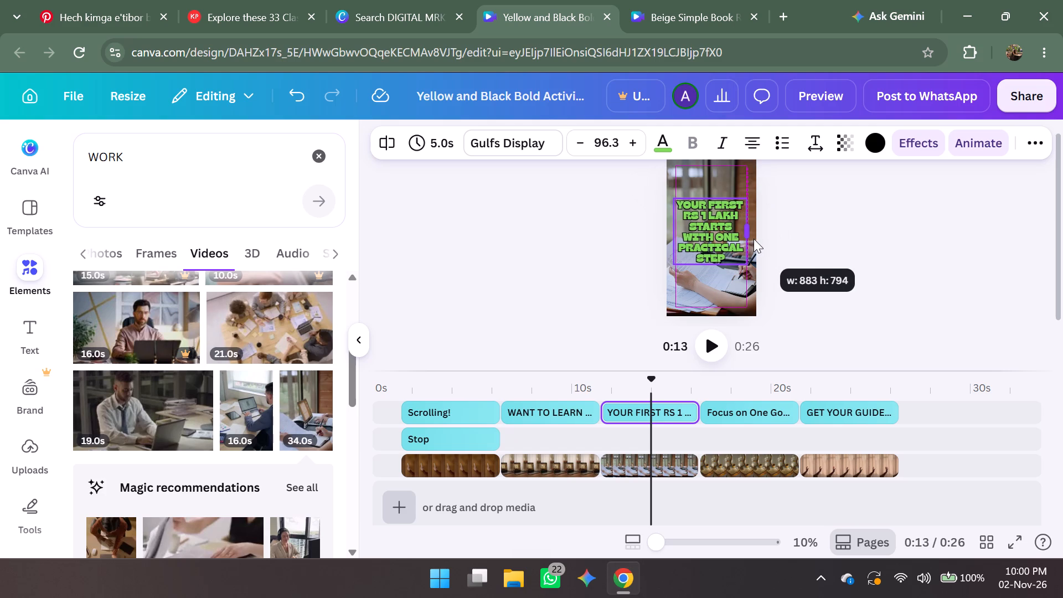
drag(754, 239, 755, 241)
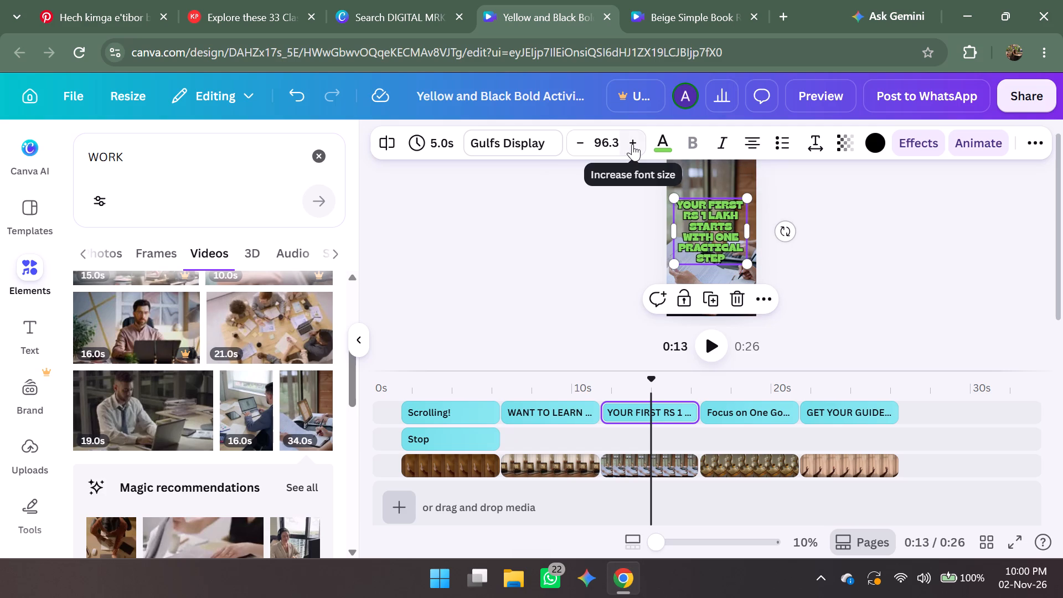
Increase the third scene's YOUR FIRST RS 1 LAKH text to font size 106.
click(632, 144)
triple_click(632, 144)
double_click(632, 144)
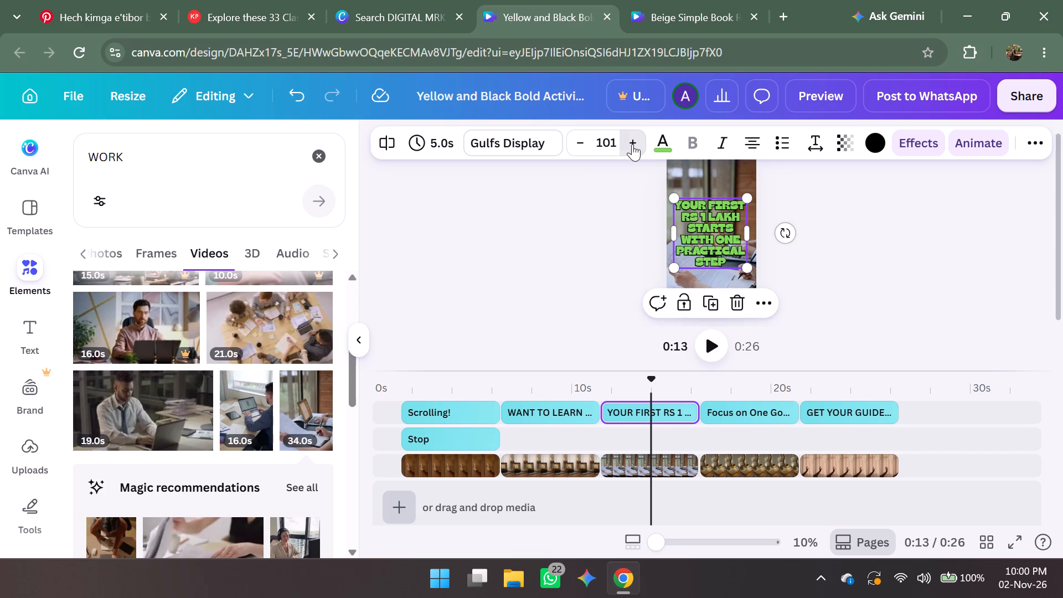
click(632, 144)
click(632, 144)
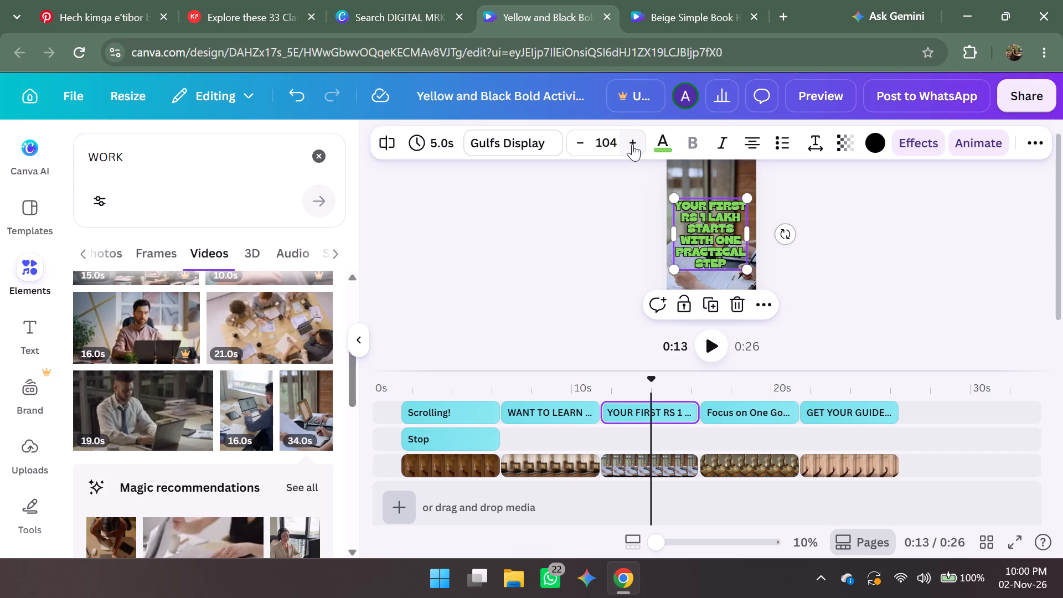
click(632, 144)
click(632, 144)
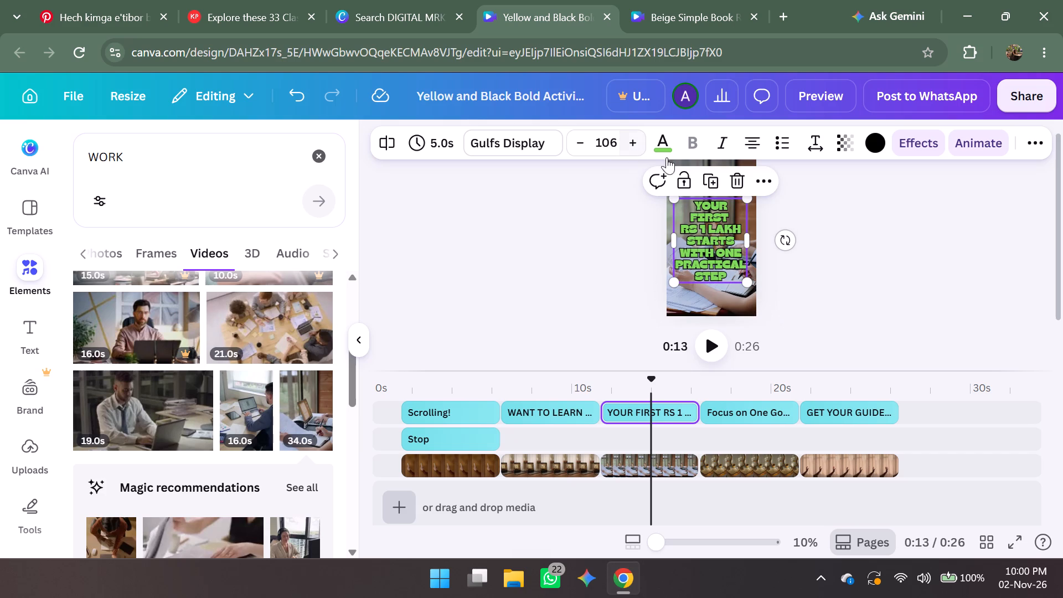
click(864, 225)
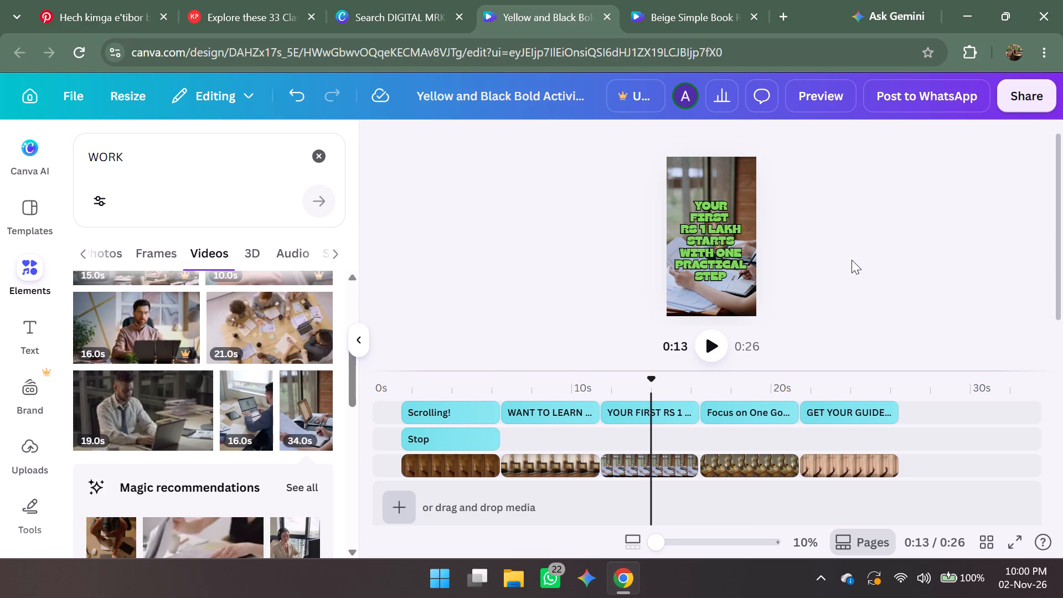
Replace the last scene's LEARN SOMETHING NEW heading with the text START WITH A REAL PLAN.
click(579, 403)
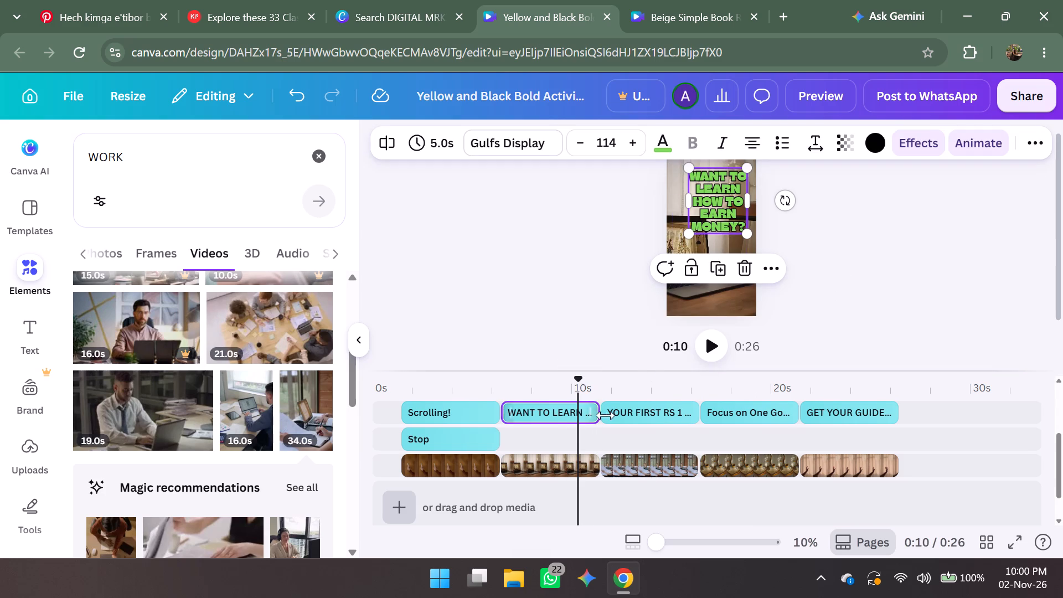
click(643, 416)
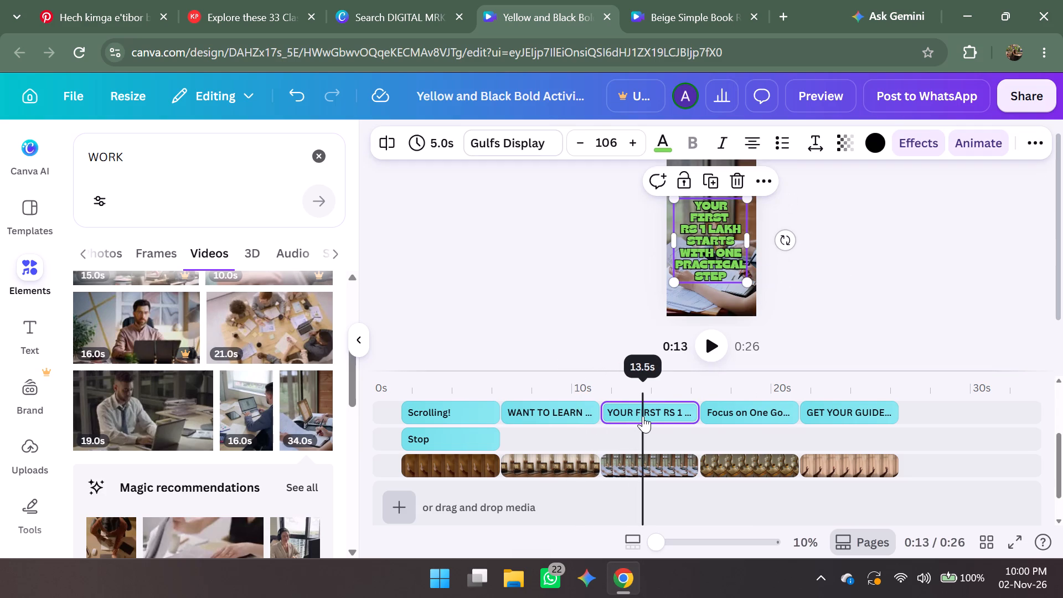
click(724, 411)
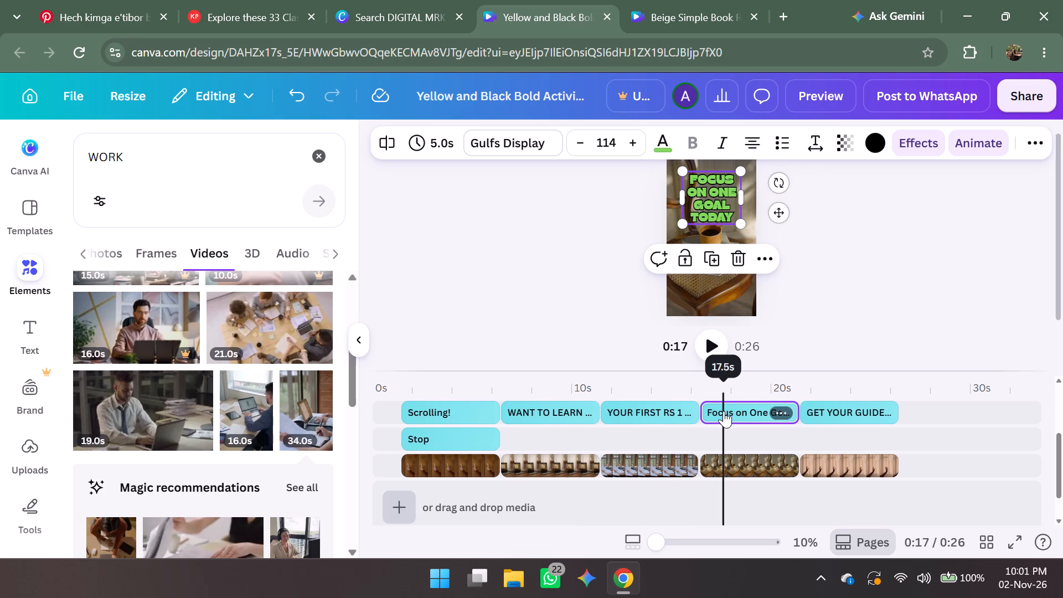
click(850, 409)
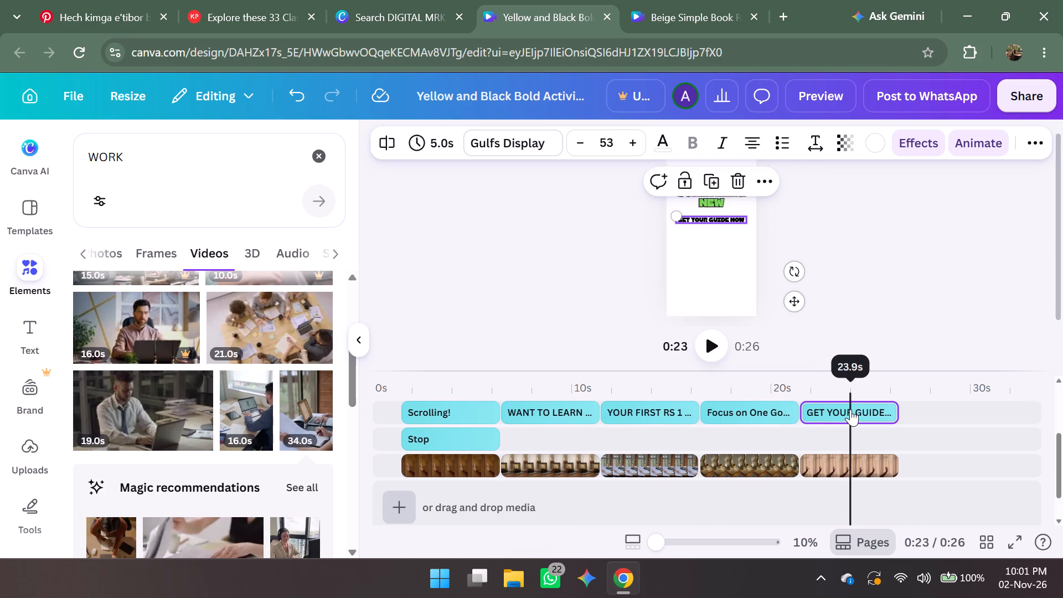
click(874, 303)
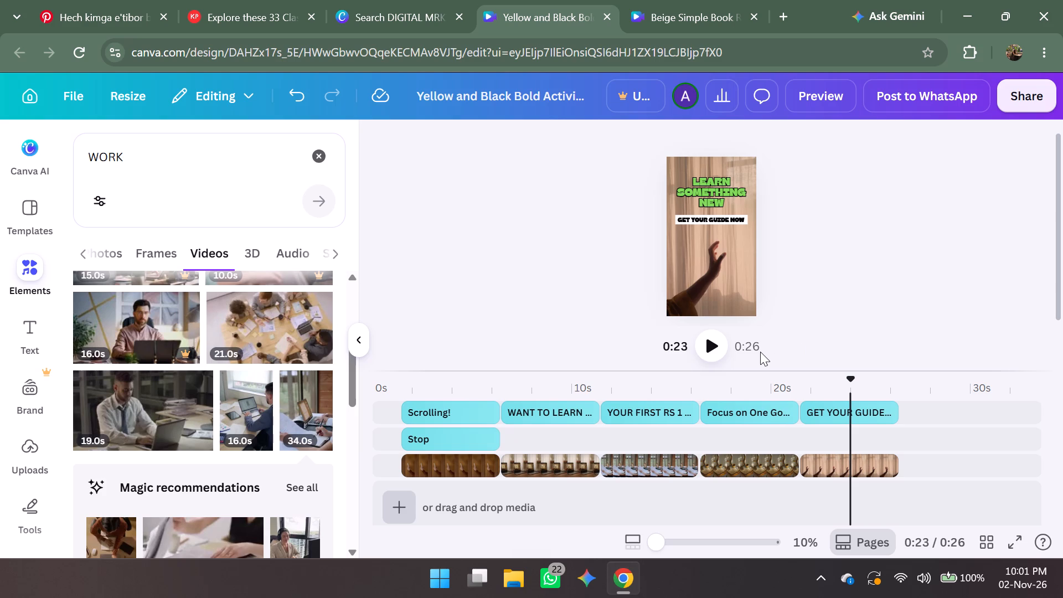
double_click(724, 188)
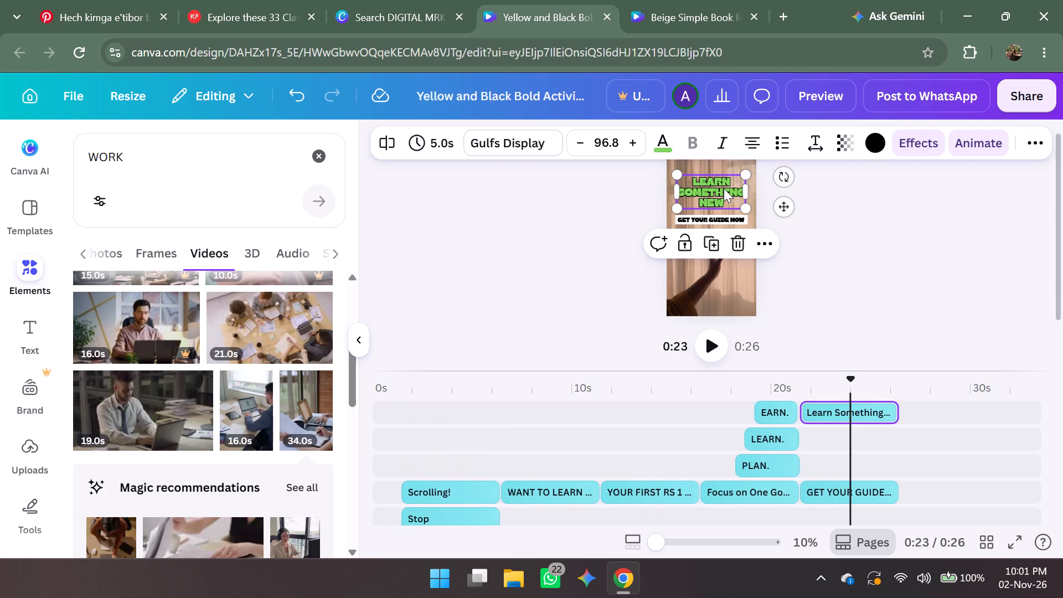
text(SR)
key(BackSpace)
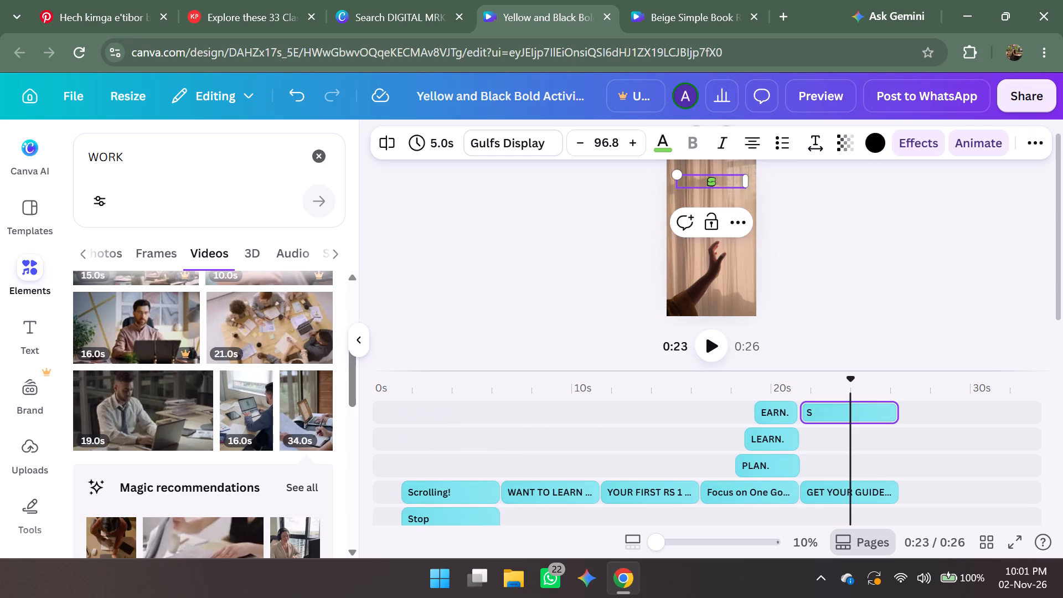
text(TART WITH A REAL PLAN)
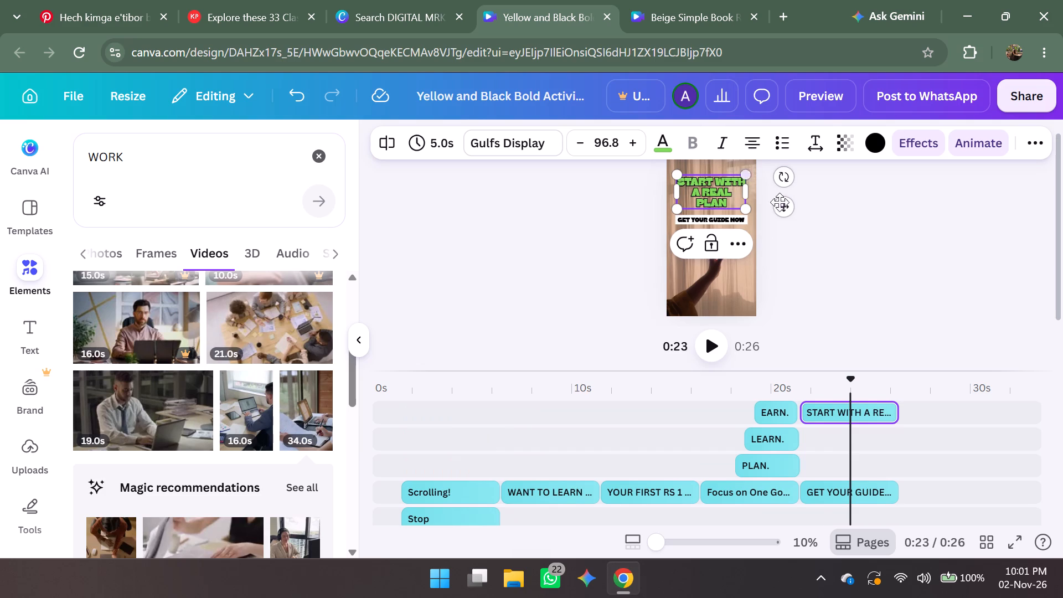
click(845, 240)
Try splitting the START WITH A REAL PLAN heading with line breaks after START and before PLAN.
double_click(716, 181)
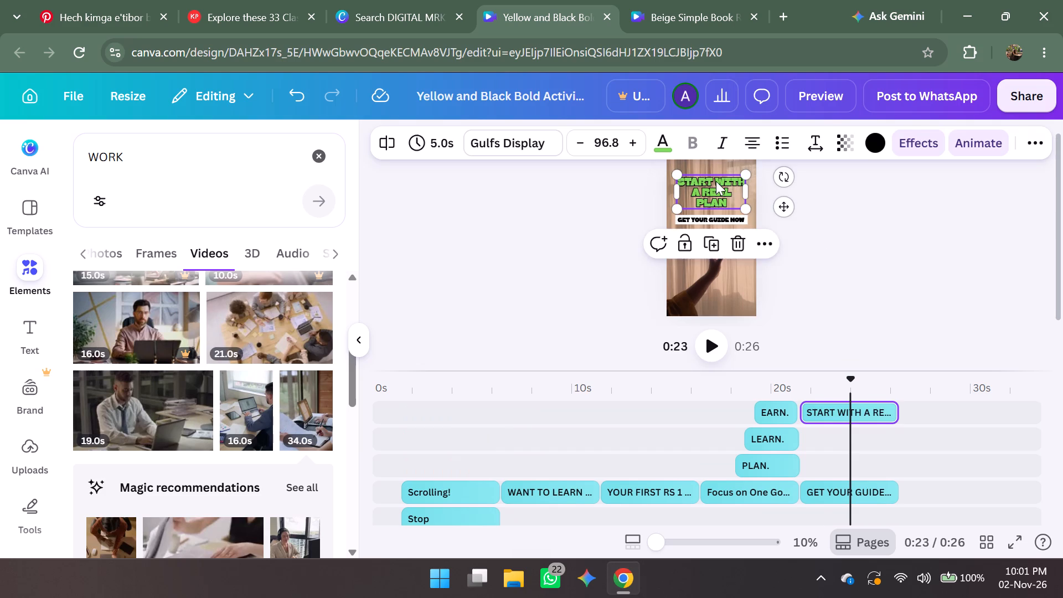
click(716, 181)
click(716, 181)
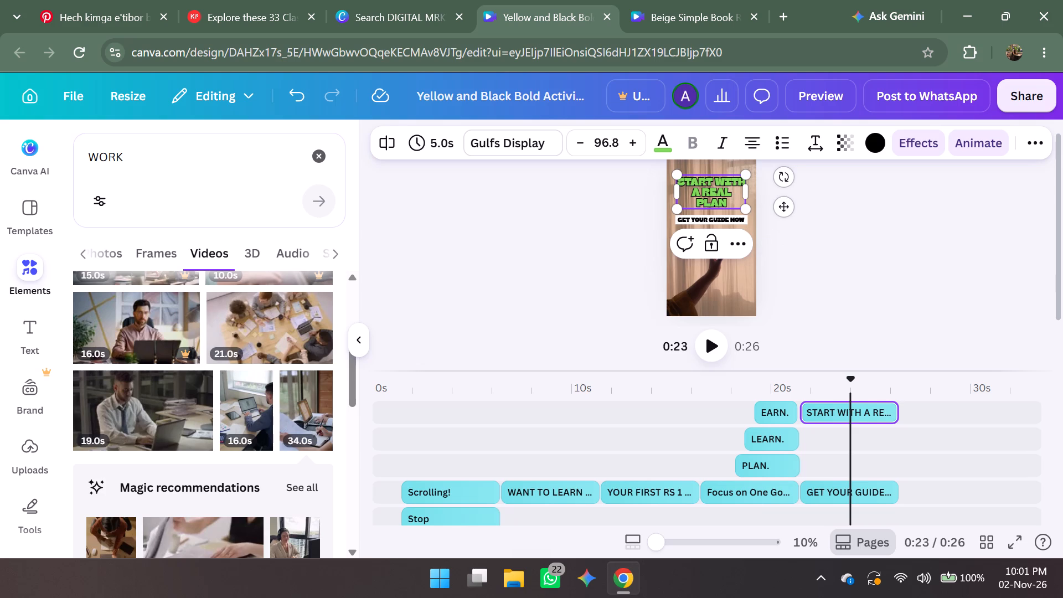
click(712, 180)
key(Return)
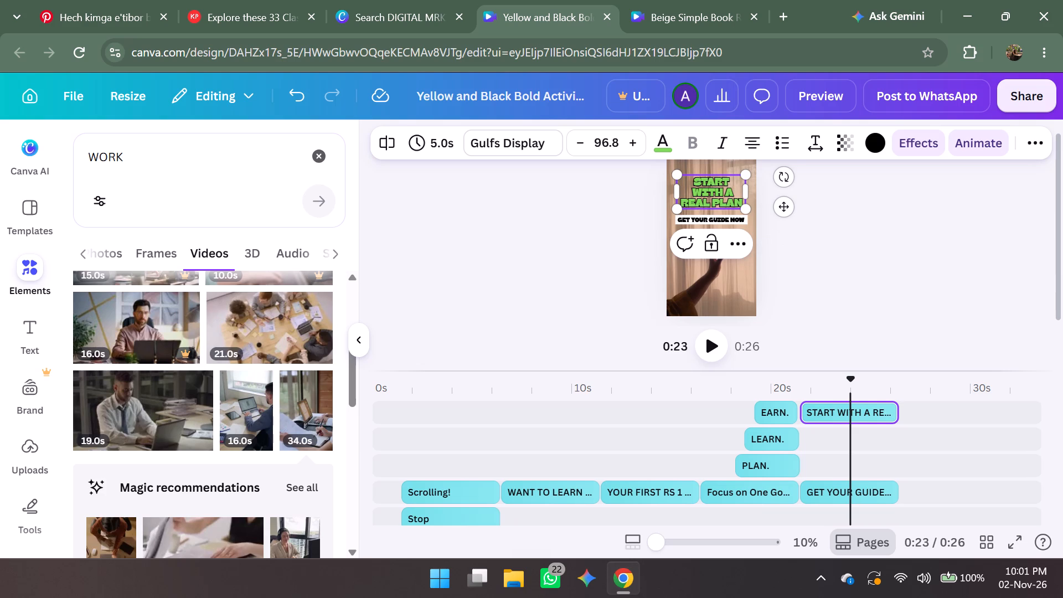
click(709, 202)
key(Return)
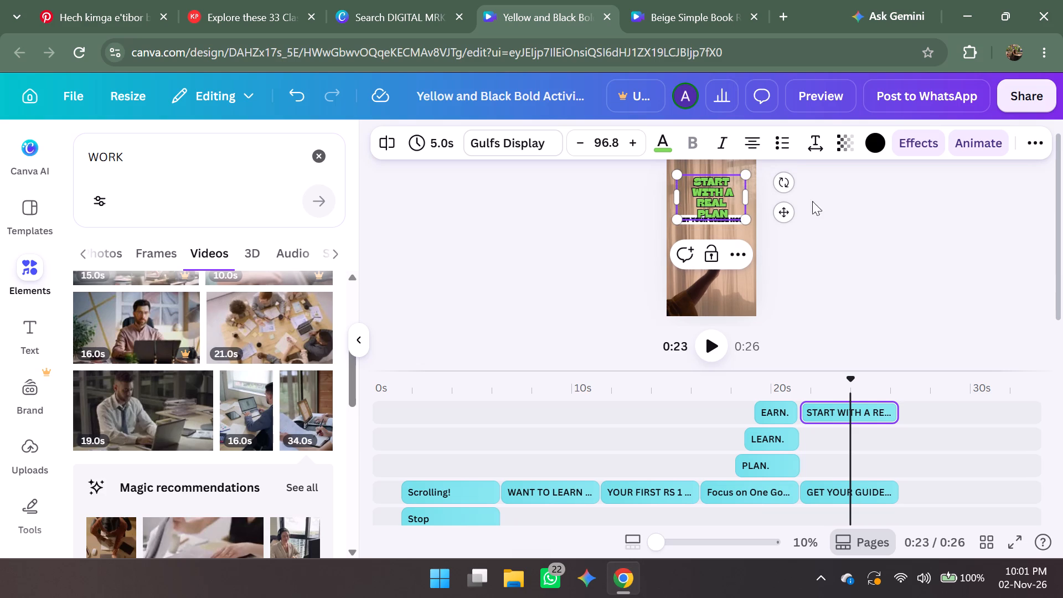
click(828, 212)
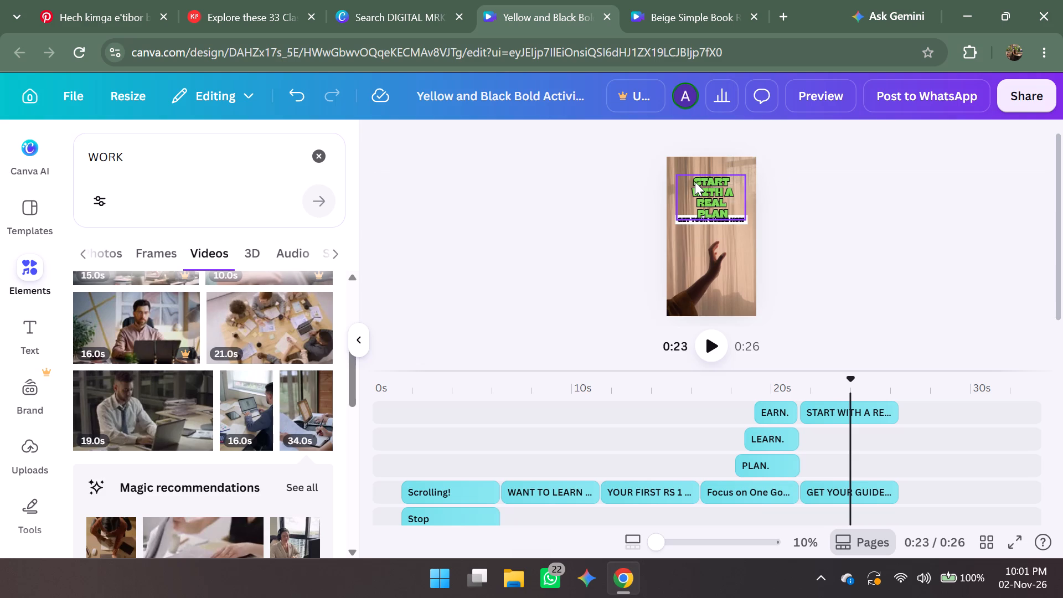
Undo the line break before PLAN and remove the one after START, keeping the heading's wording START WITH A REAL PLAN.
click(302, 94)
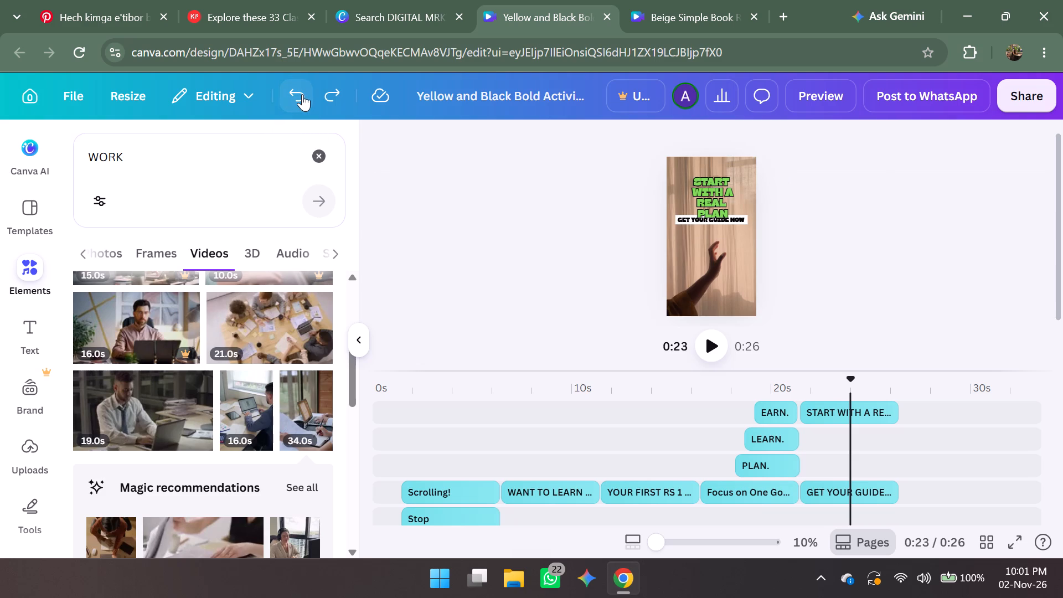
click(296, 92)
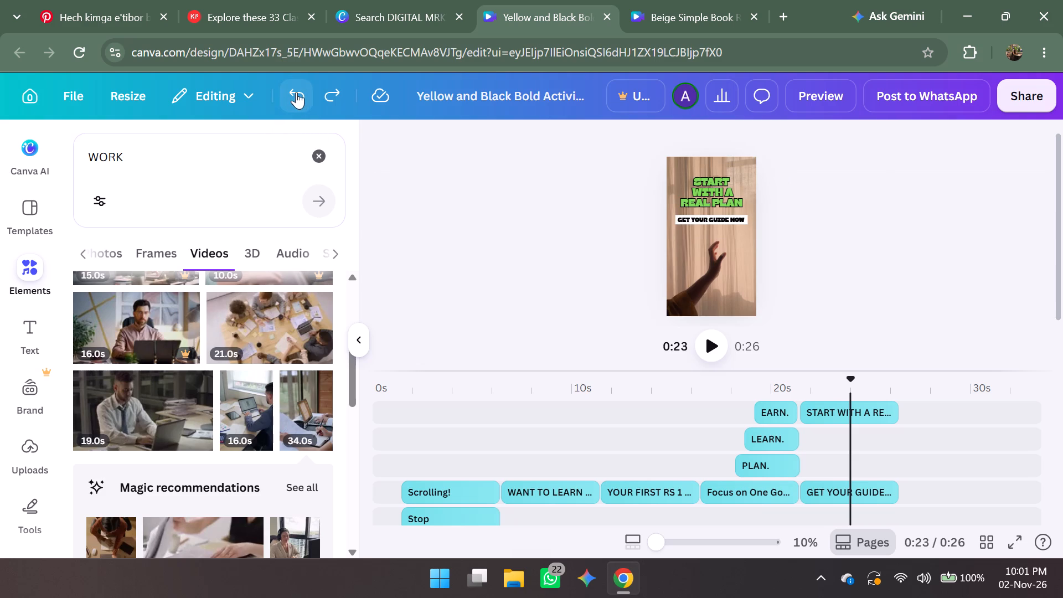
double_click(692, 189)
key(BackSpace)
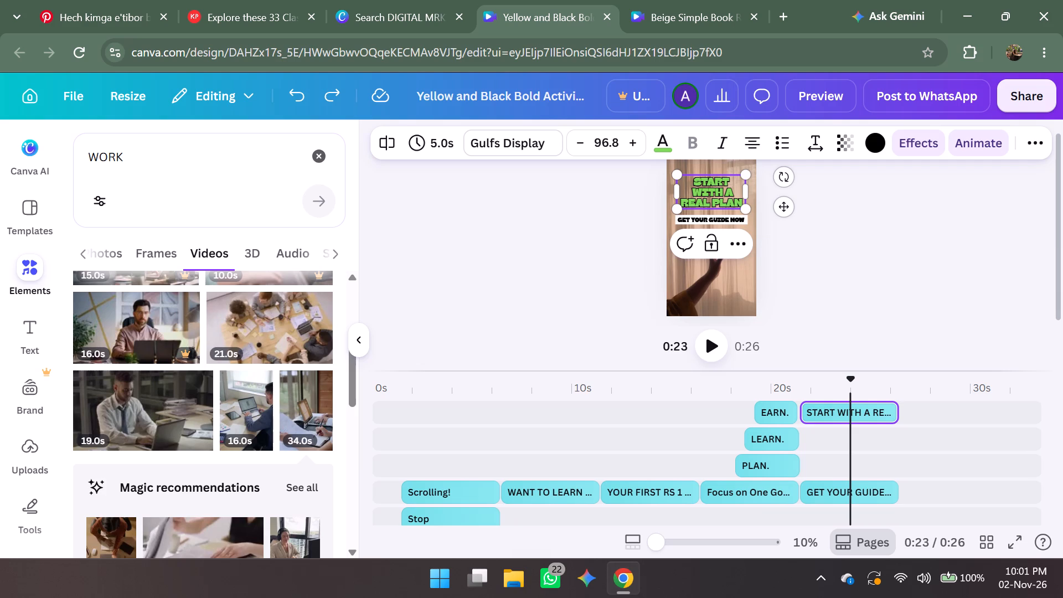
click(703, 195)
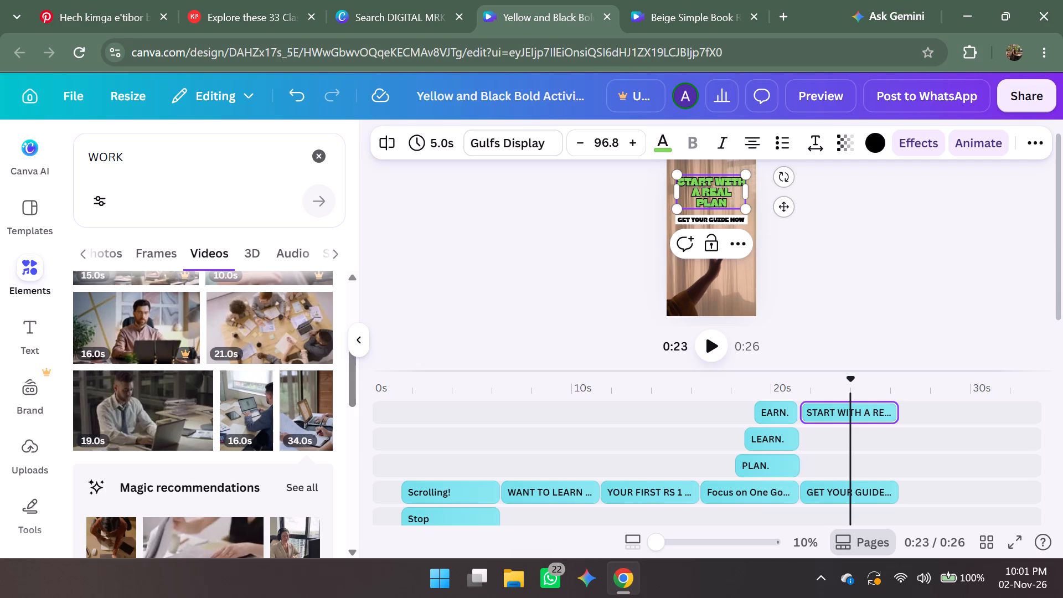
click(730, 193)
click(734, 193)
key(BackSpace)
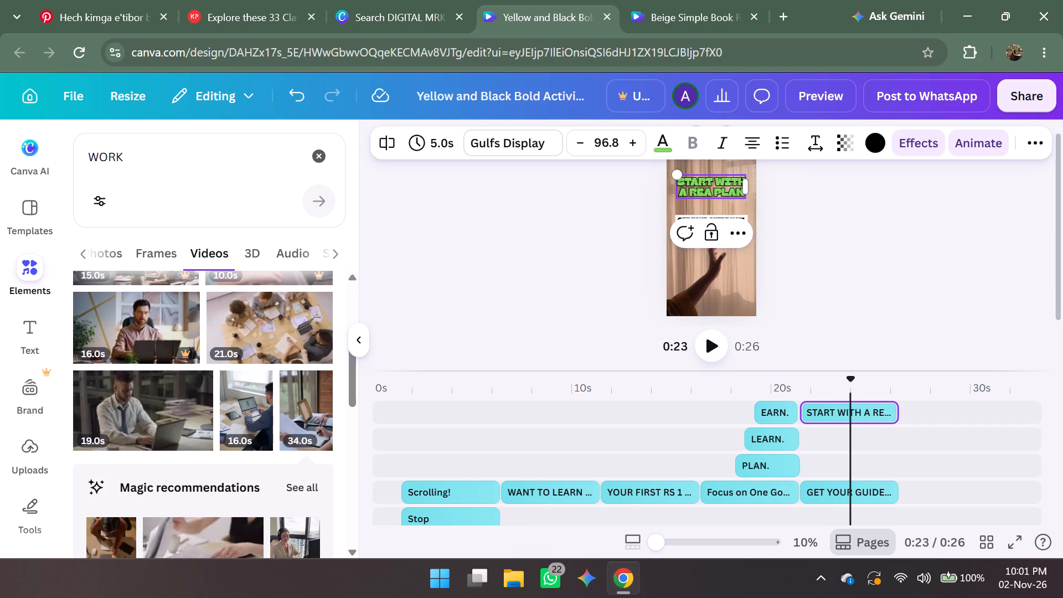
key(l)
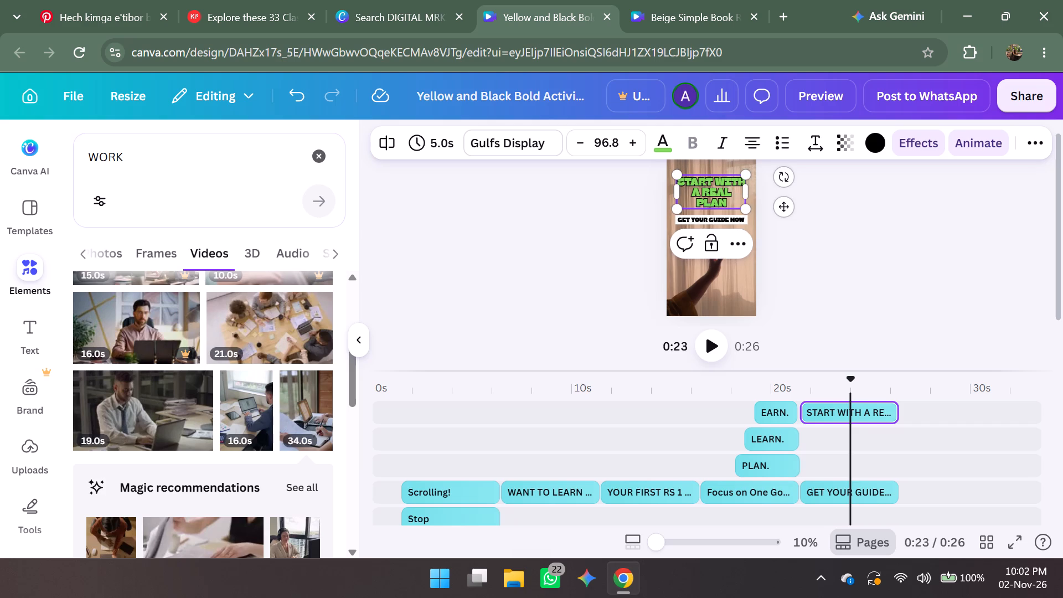
Widen the START WITH A REAL PLAN heading's box to fit two lines and centre it closer above GET YOUR GUIDE NOW.
drag(747, 191, 760, 191)
click(821, 188)
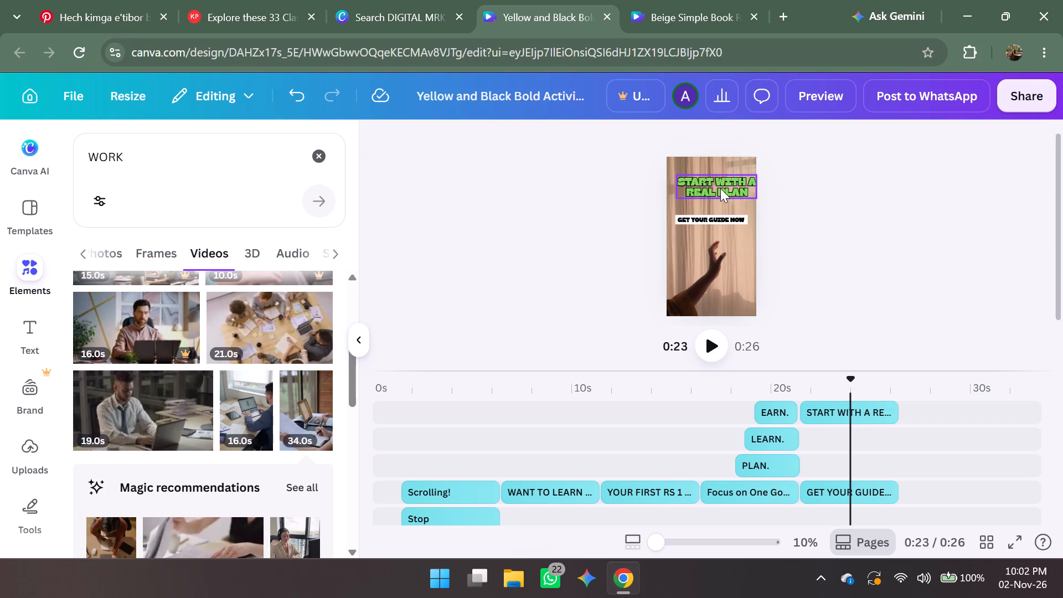
drag(722, 187, 718, 189)
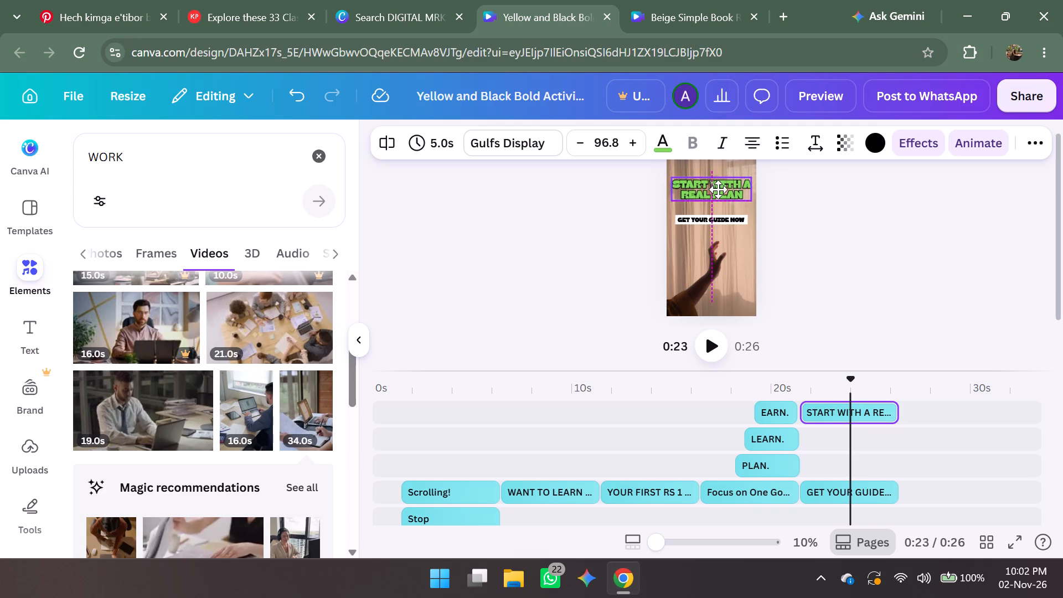
drag(718, 189, 718, 195)
Reduce the START WITH A REAL PLAN heading to font size 92.8, keeping it centred on the page.
double_click(584, 144)
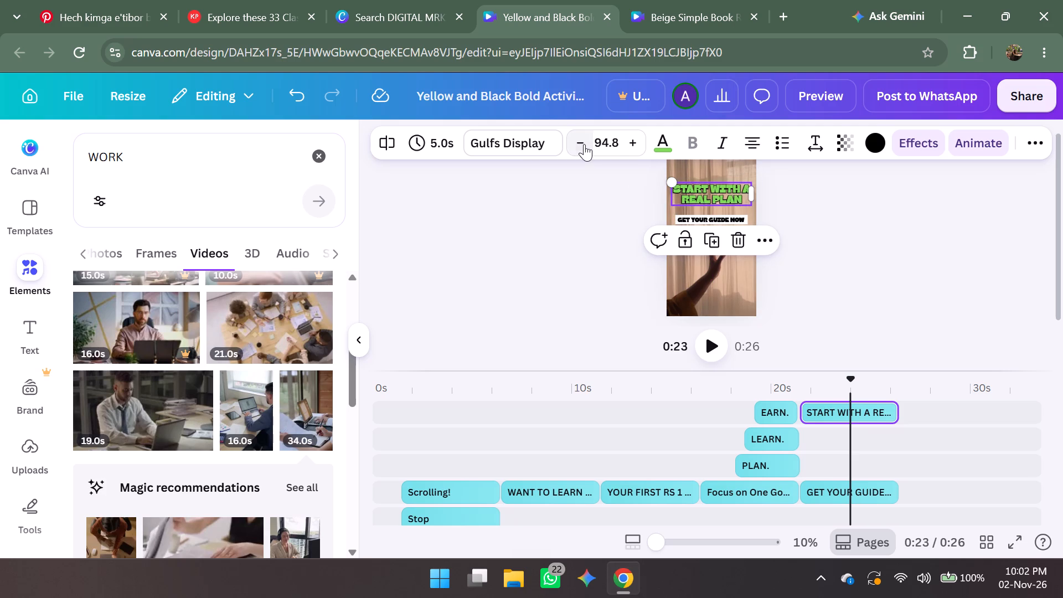
double_click(584, 144)
click(840, 189)
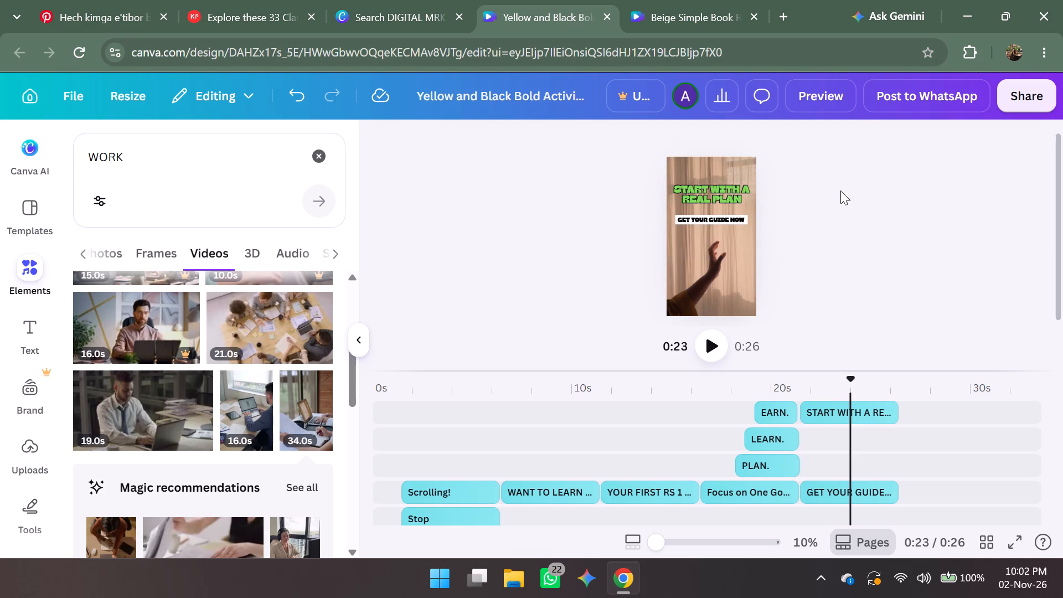
click(709, 189)
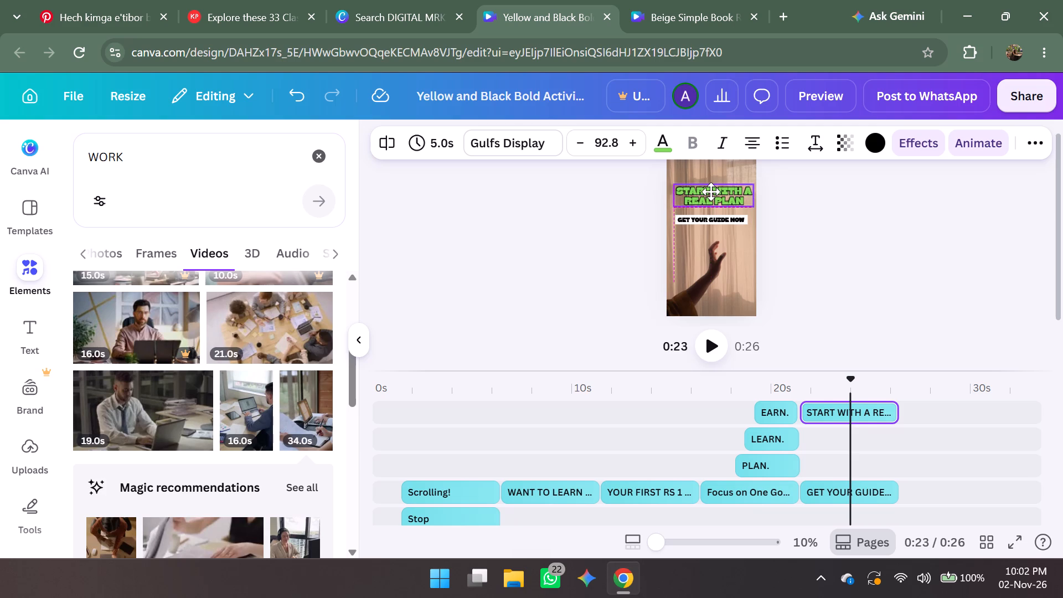
click(825, 220)
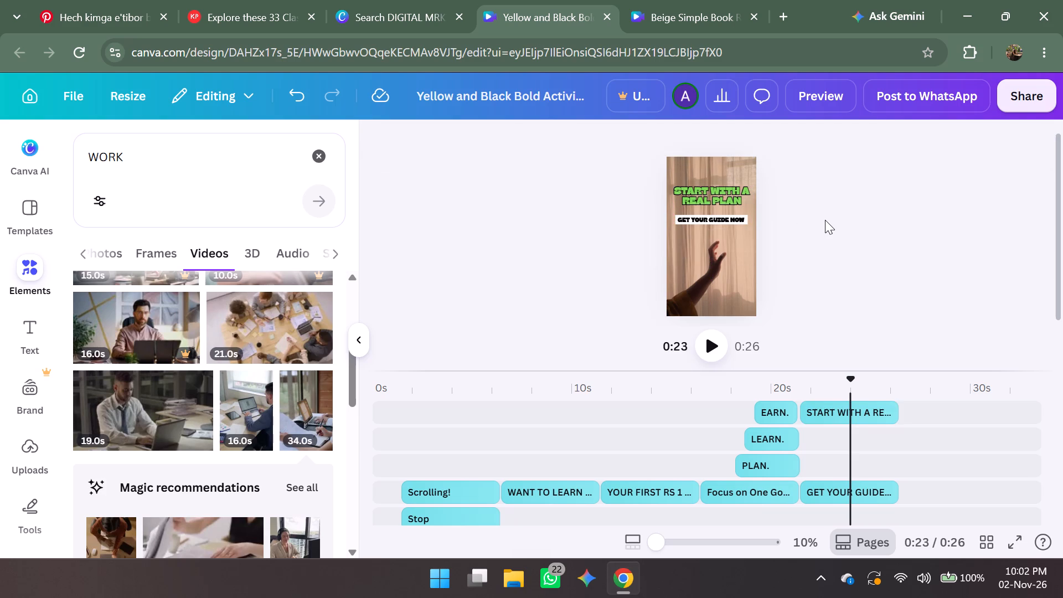
Insert a line break so the last scene's heading reads START WITH over A REAL PLAN, and keep it horizontally centred.
double_click(743, 187)
click(743, 187)
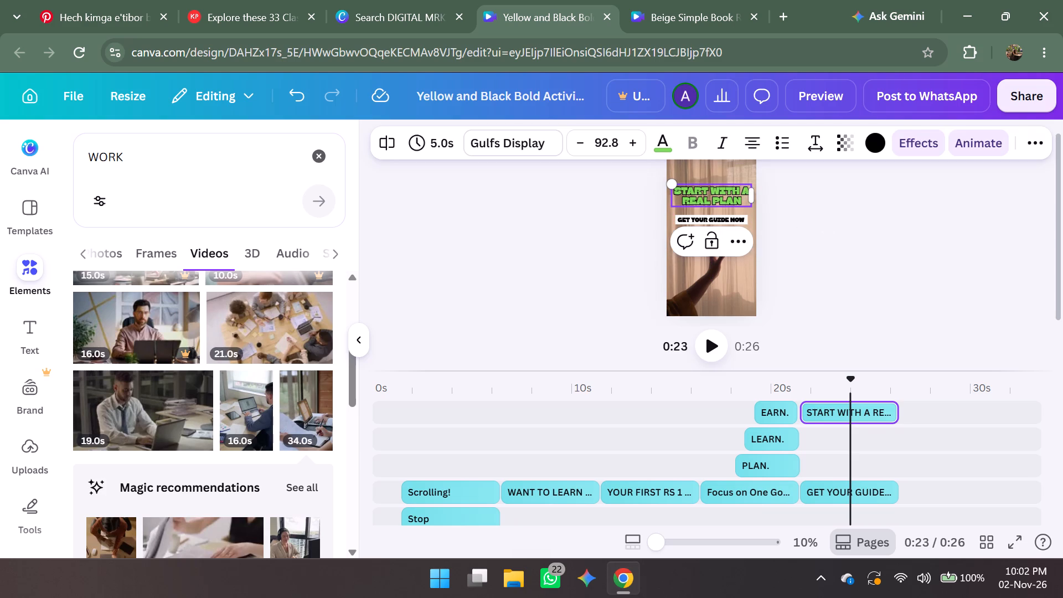
click(740, 189)
key(Return)
click(816, 199)
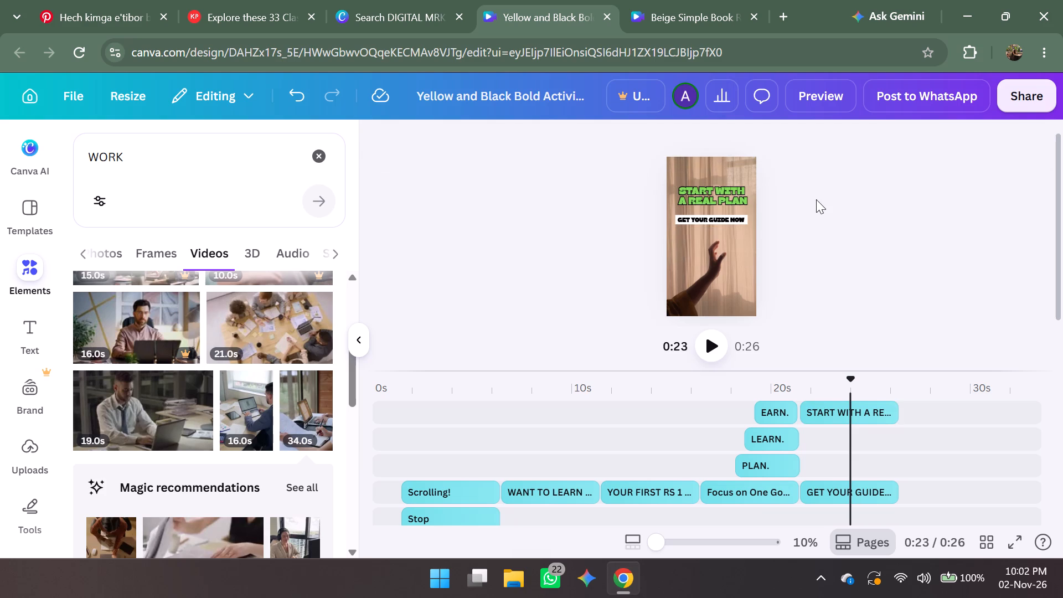
click(721, 194)
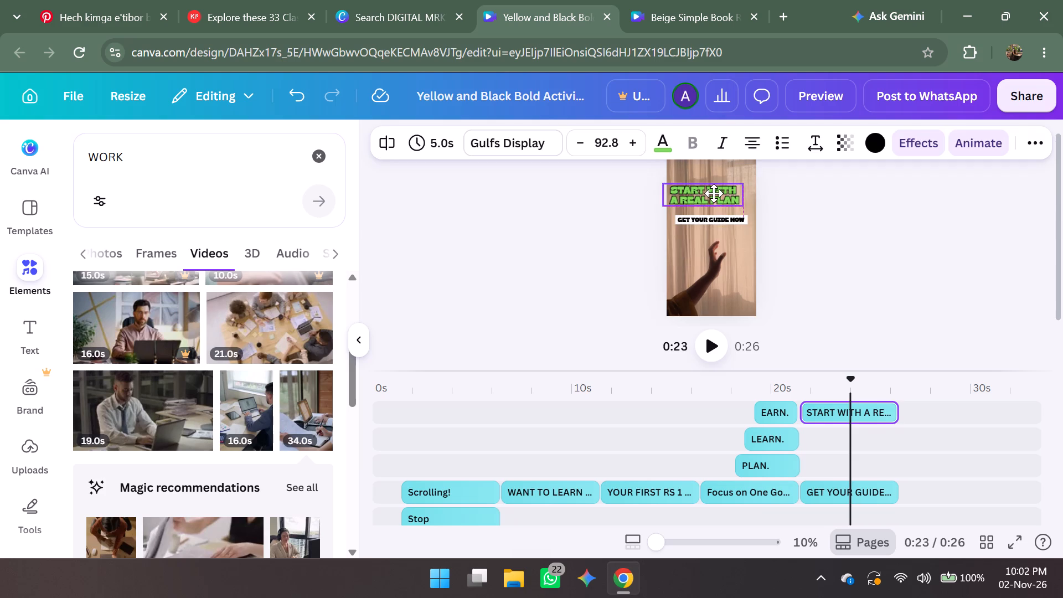
click(800, 212)
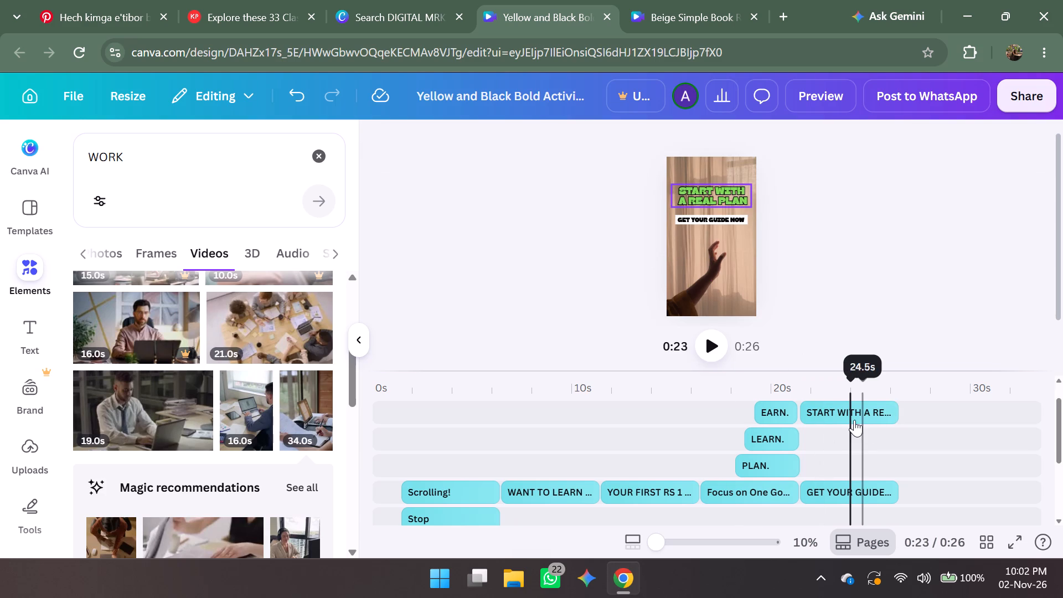
Play the video from the start of the timeline to review the edited scenes.
drag(849, 421, 324, 369)
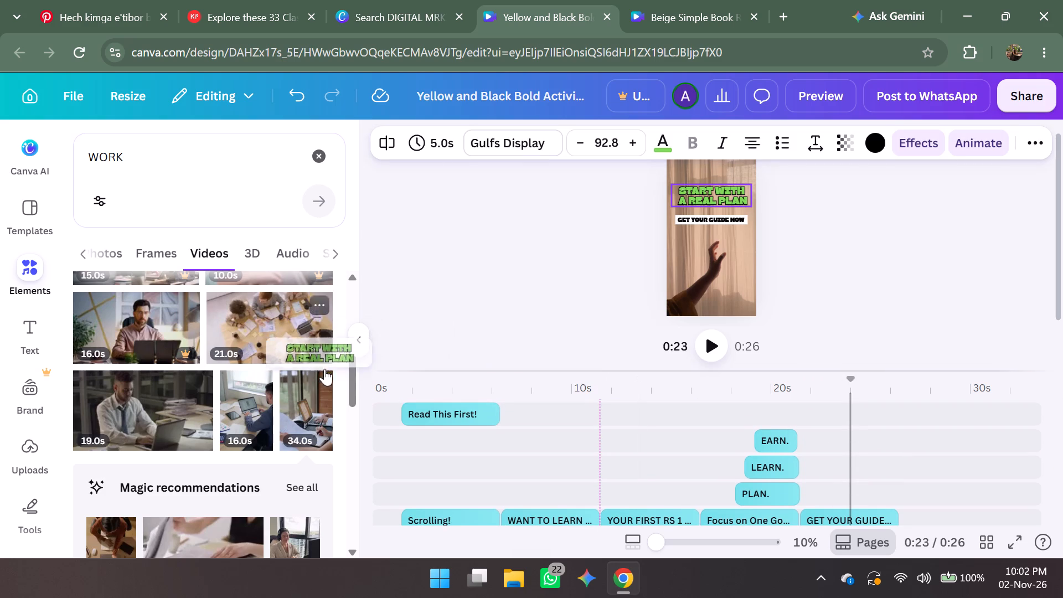
drag(324, 369, 325, 369)
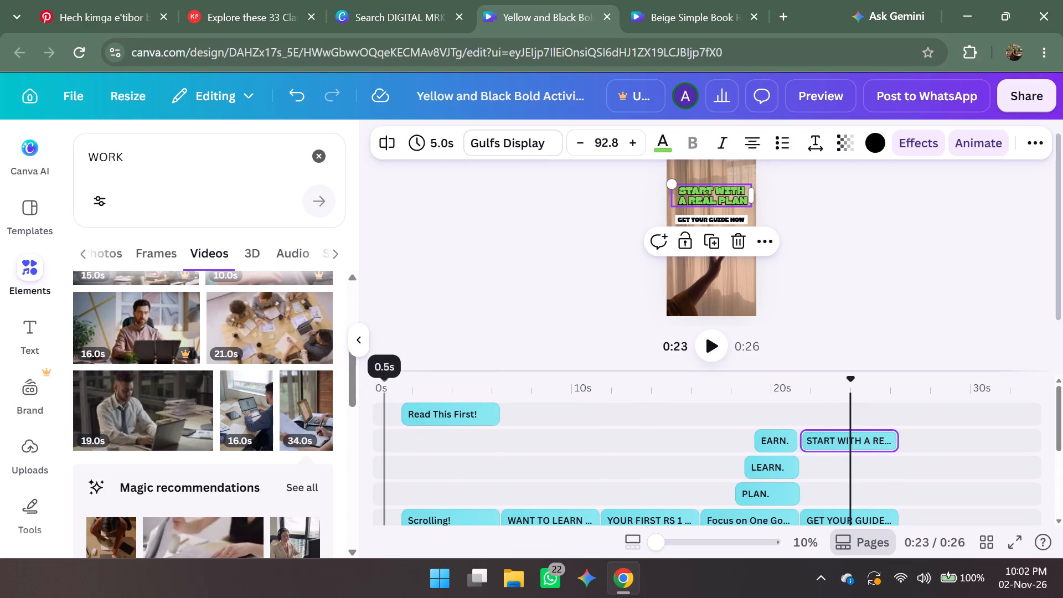
click(376, 386)
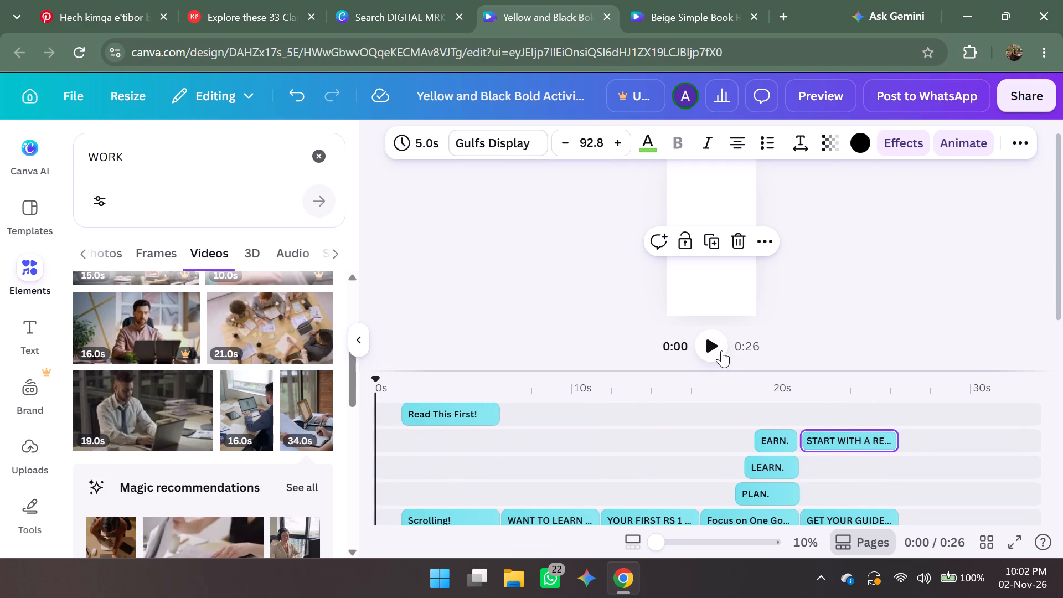
click(718, 348)
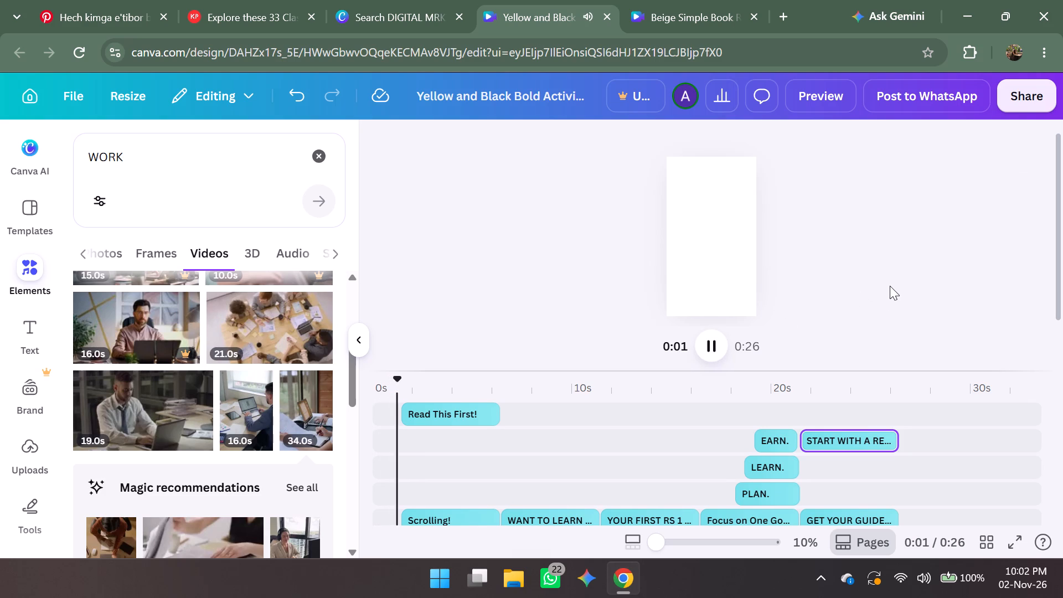
Watch the opening scene's playback and pause it at 0:04.
scroll(890, 286, down, 2)
scroll(890, 286, up, 2)
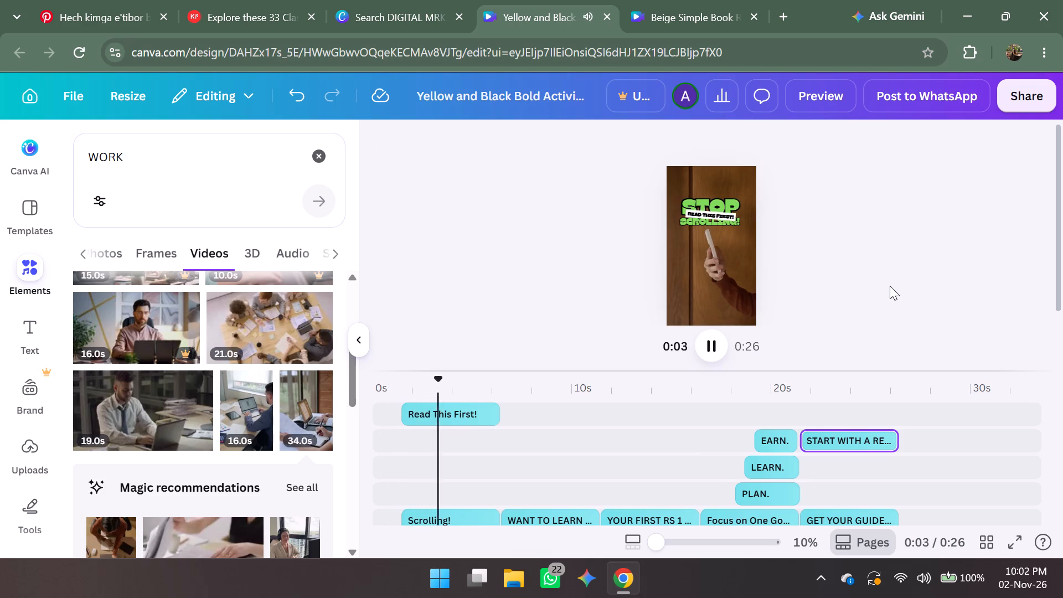
click(705, 350)
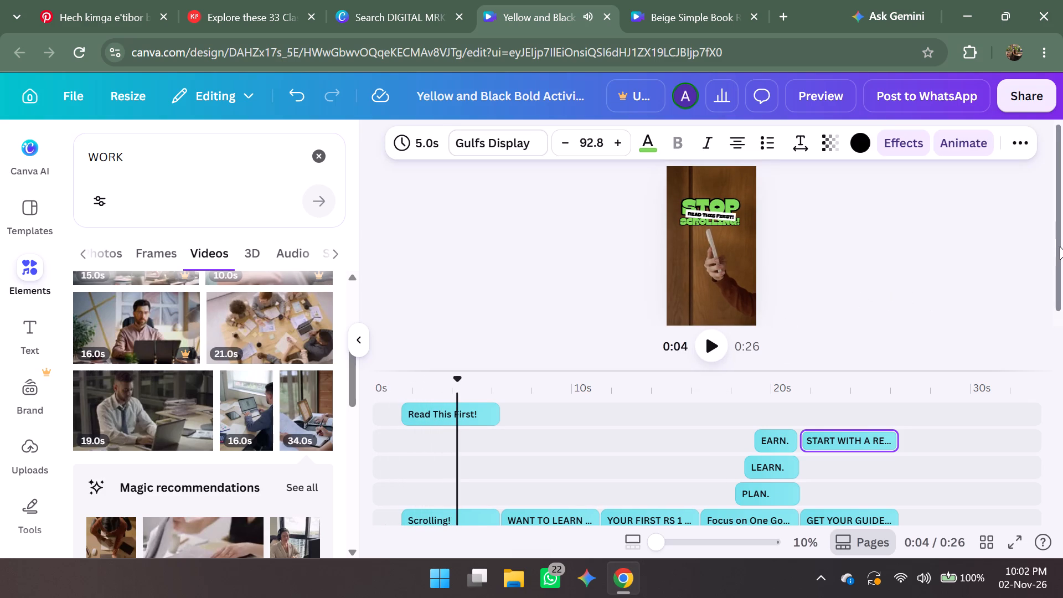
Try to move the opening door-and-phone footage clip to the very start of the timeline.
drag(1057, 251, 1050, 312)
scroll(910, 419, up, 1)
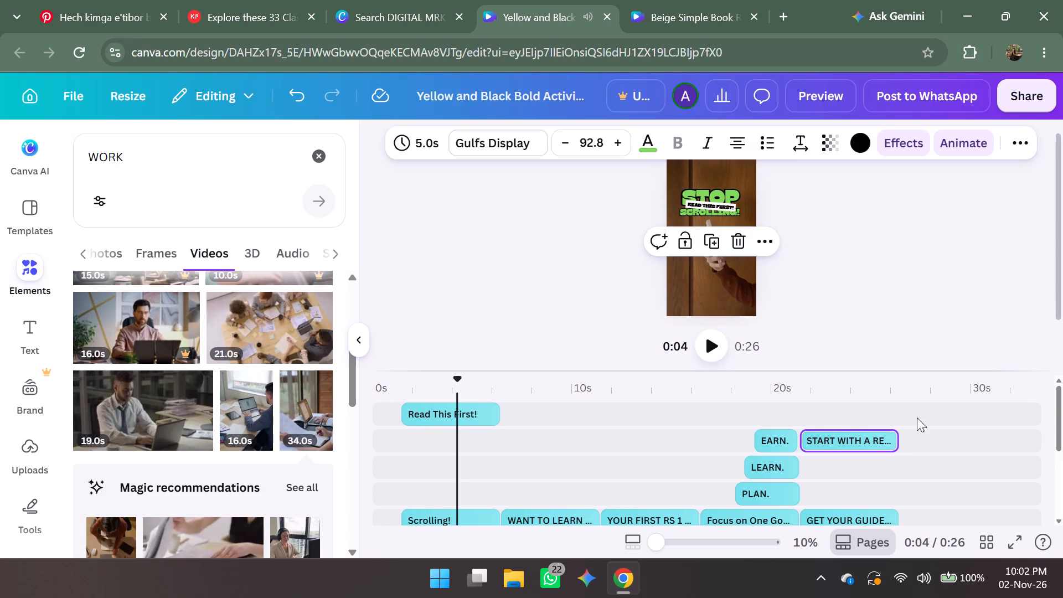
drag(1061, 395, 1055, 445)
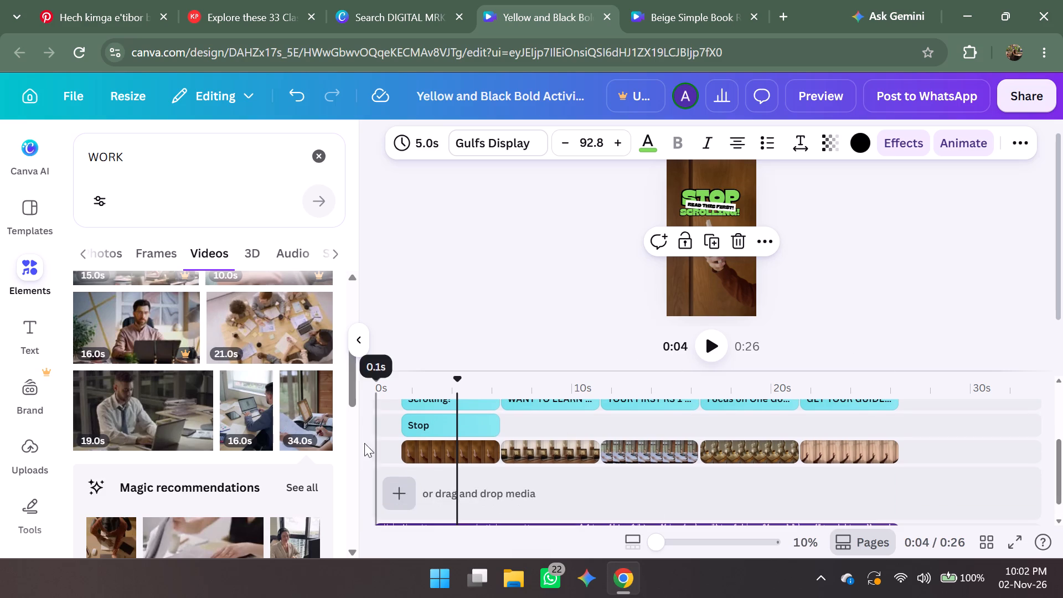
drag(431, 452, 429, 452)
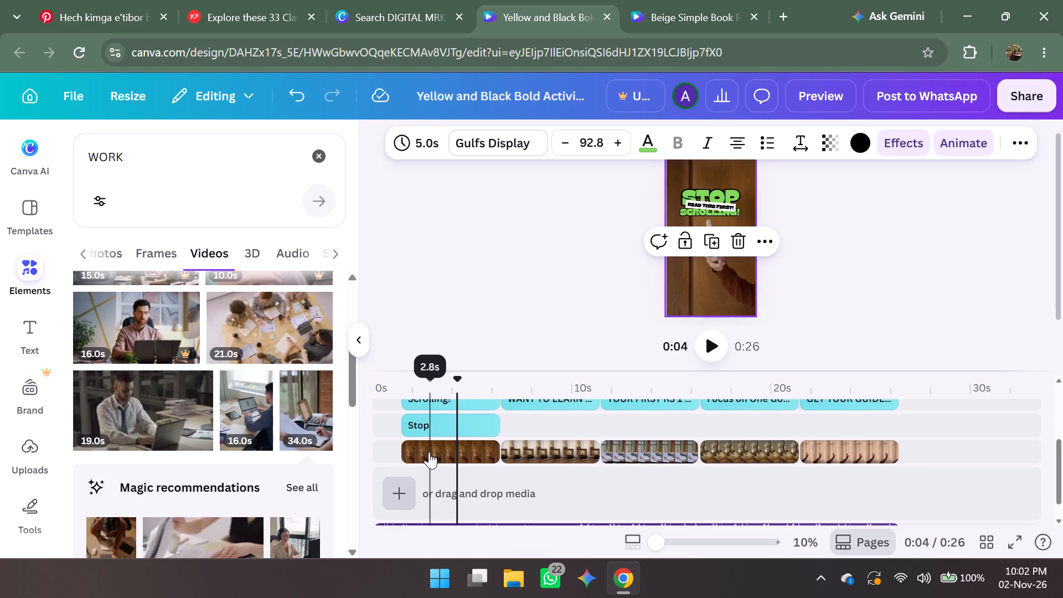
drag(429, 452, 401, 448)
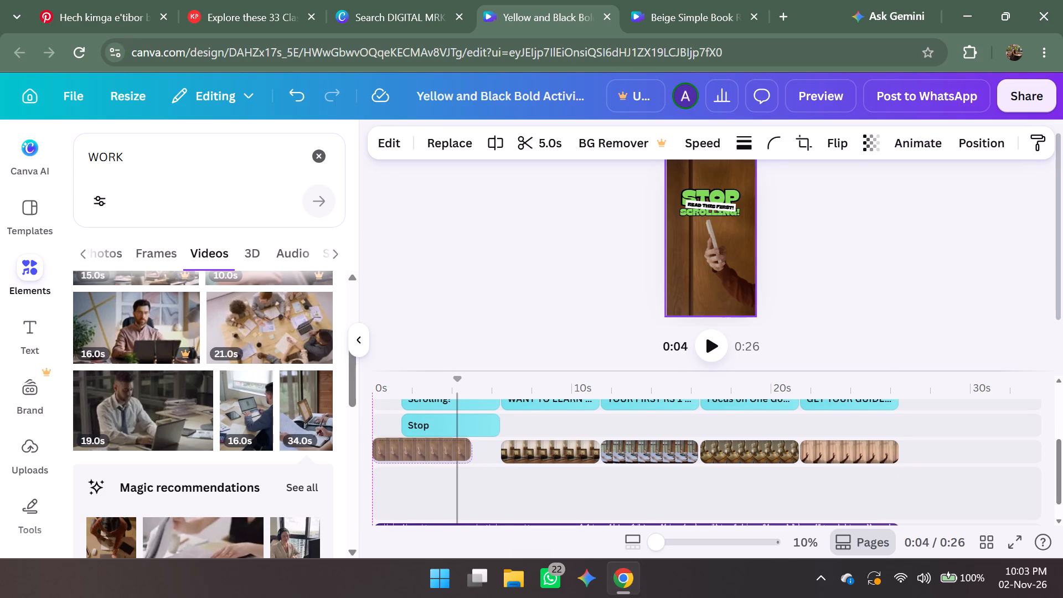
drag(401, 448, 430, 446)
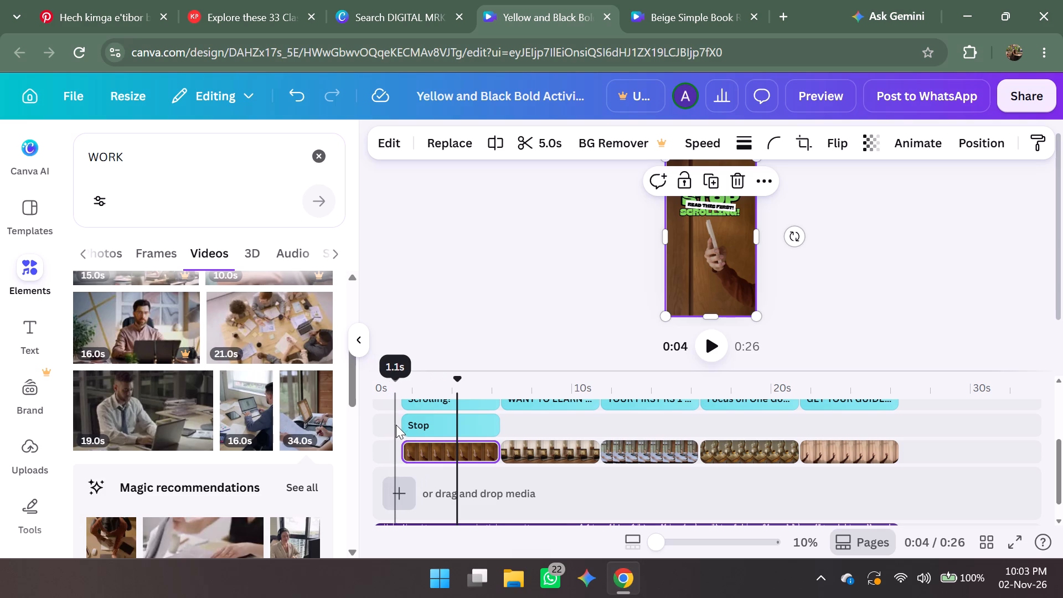
Shift the Lofi Summer Background audio to begin in line with the opening footage clip, with a length of 25.0 s.
click(401, 423)
drag(398, 423, 395, 423)
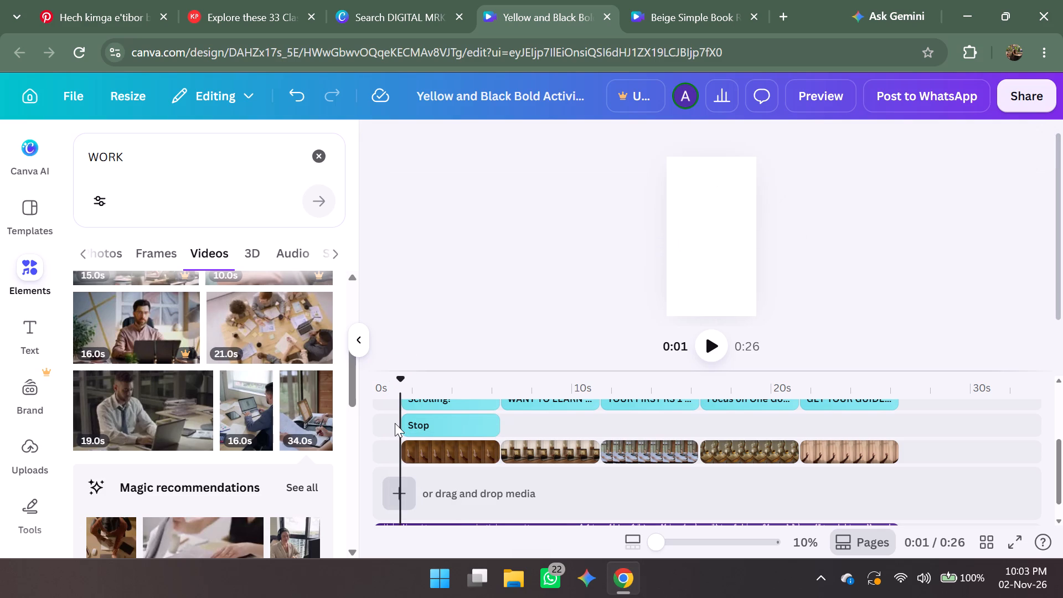
drag(395, 423, 347, 421)
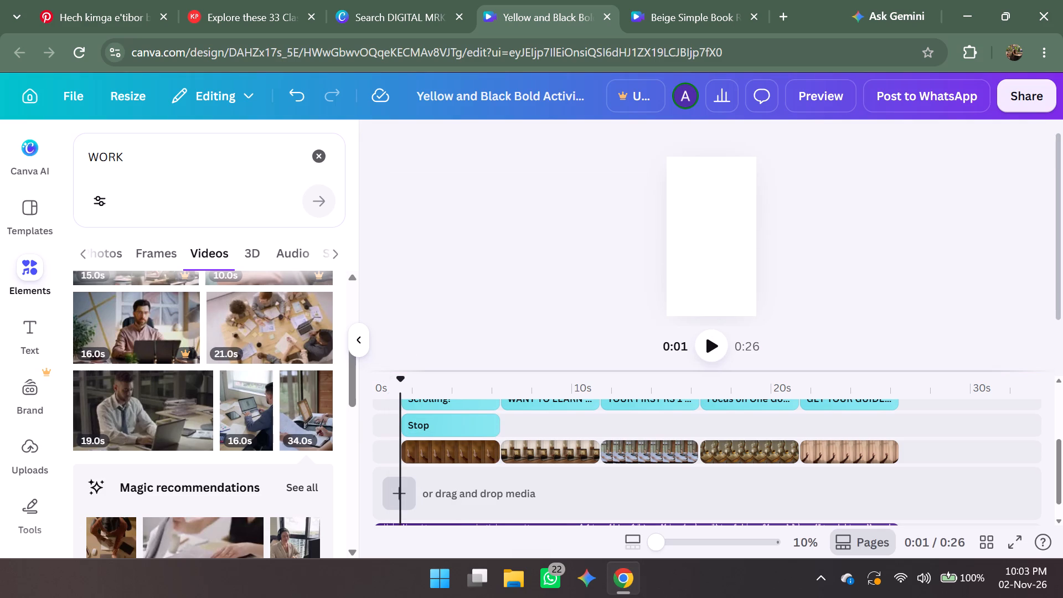
drag(399, 393, 375, 396)
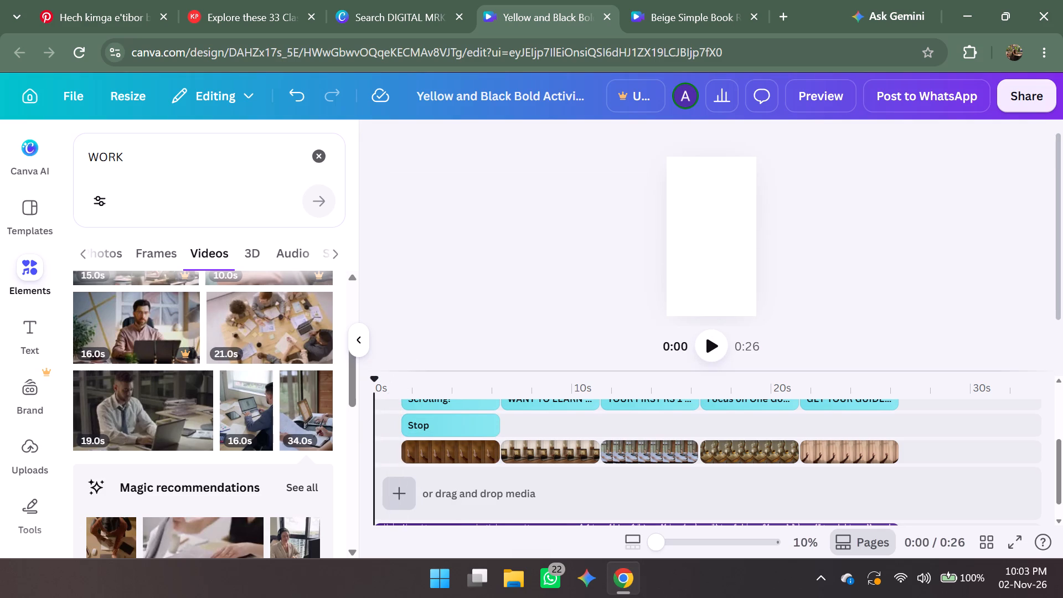
scroll(483, 442, down, 3)
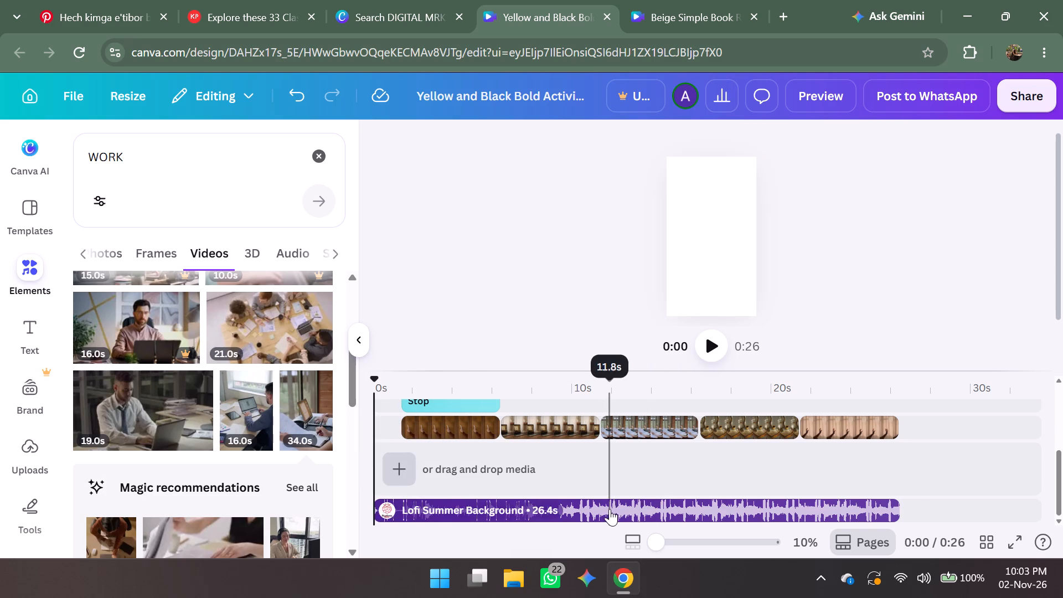
drag(610, 509, 639, 502)
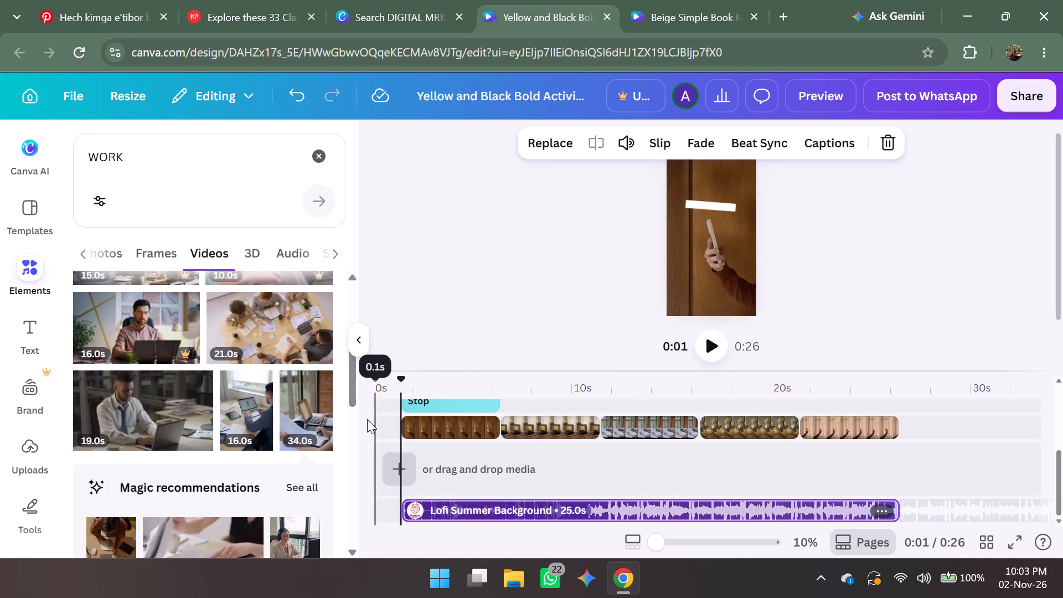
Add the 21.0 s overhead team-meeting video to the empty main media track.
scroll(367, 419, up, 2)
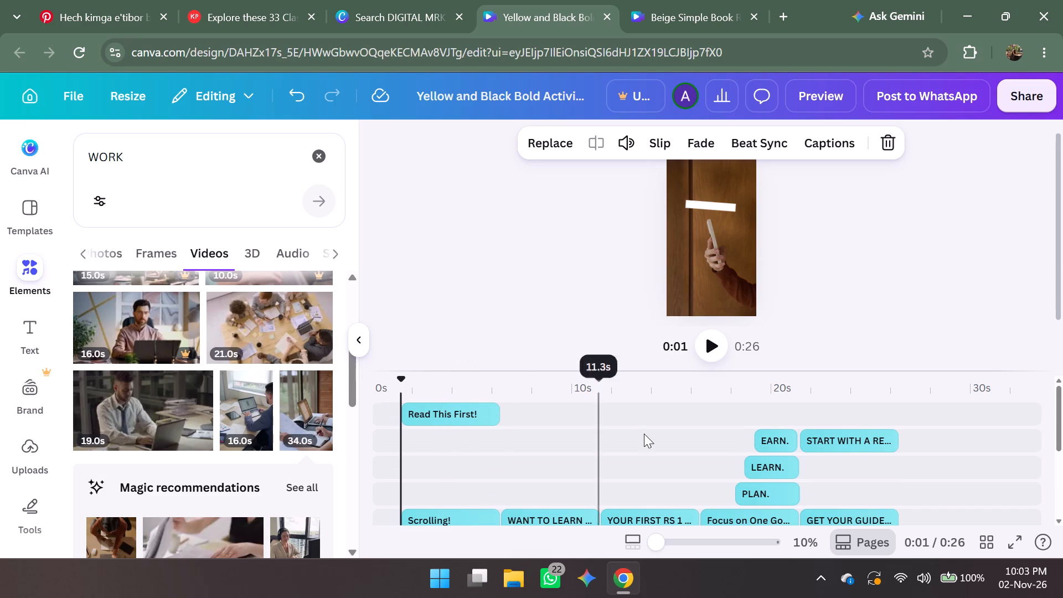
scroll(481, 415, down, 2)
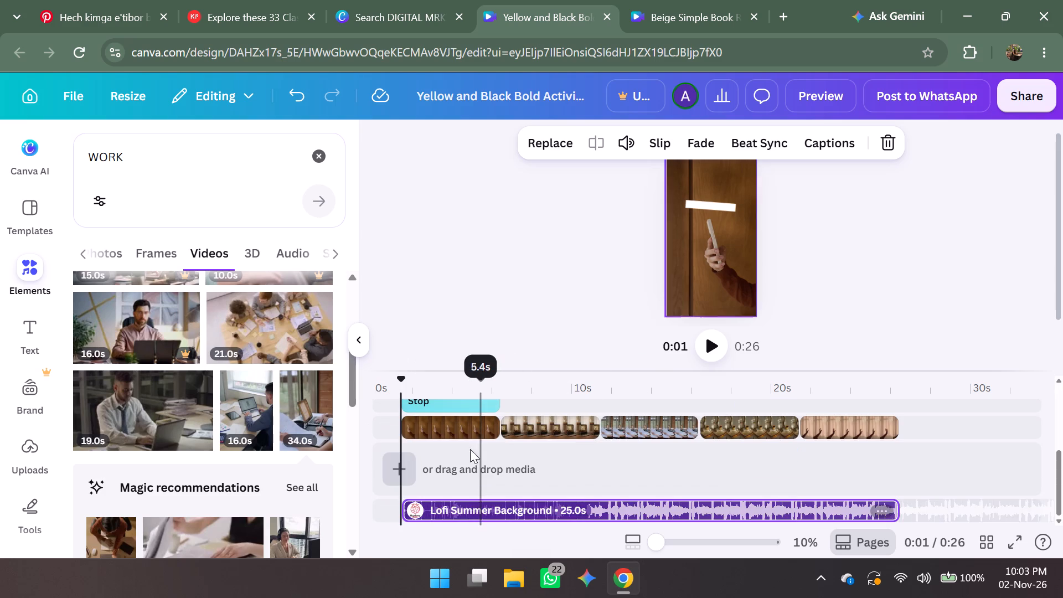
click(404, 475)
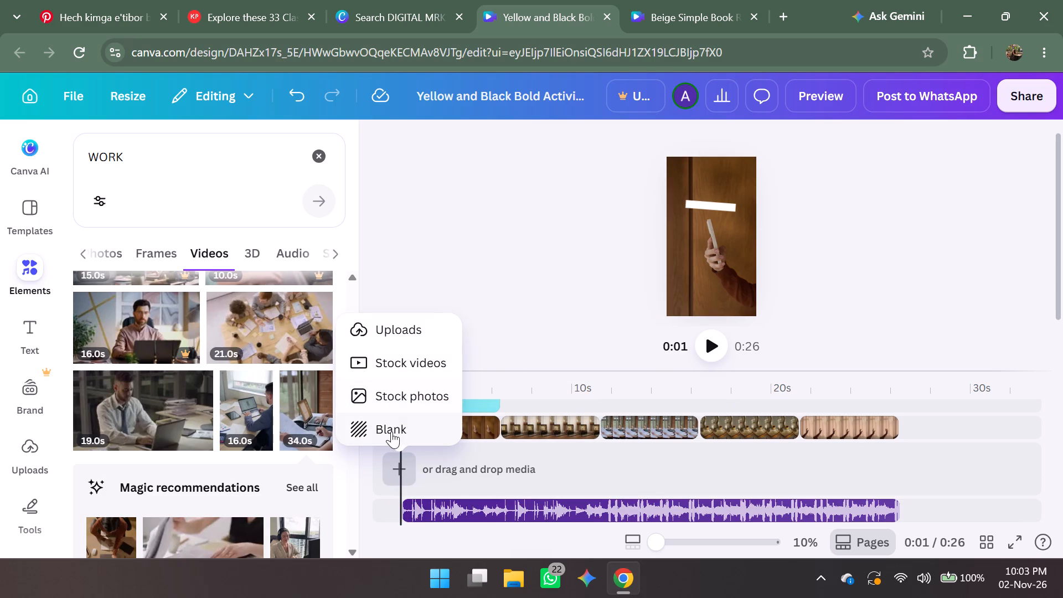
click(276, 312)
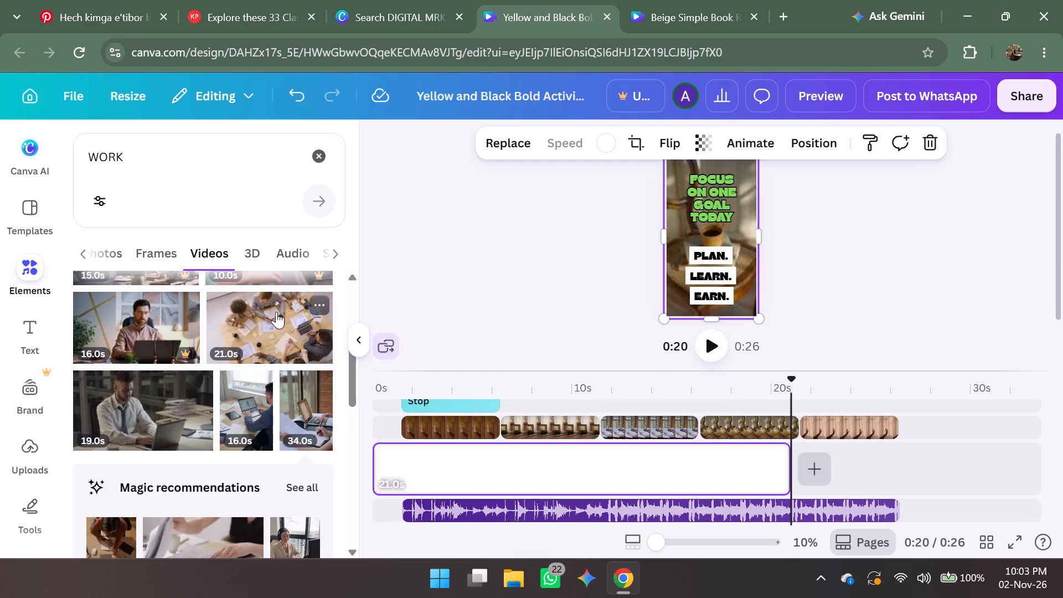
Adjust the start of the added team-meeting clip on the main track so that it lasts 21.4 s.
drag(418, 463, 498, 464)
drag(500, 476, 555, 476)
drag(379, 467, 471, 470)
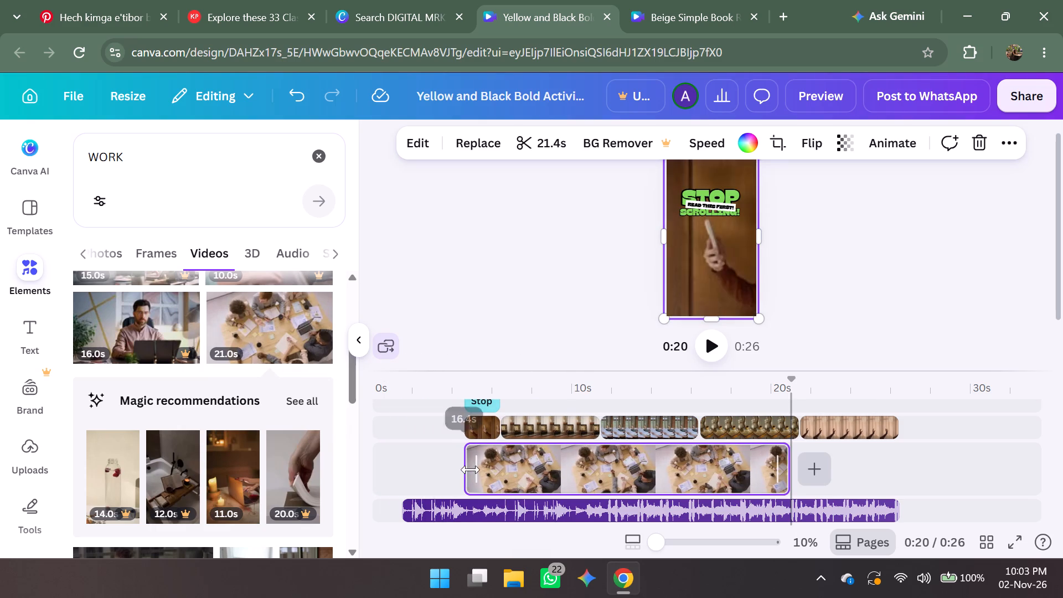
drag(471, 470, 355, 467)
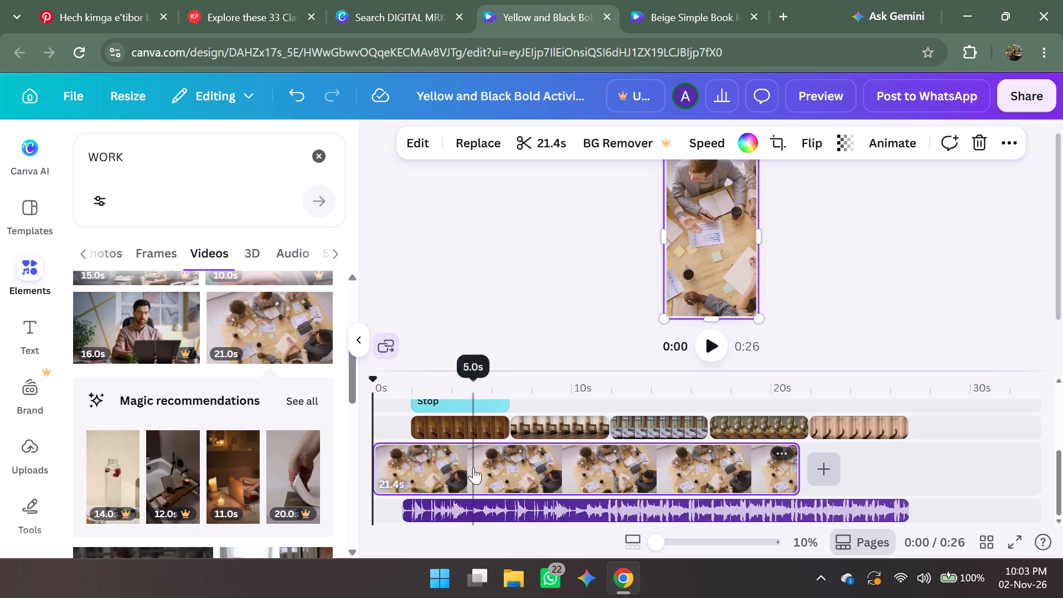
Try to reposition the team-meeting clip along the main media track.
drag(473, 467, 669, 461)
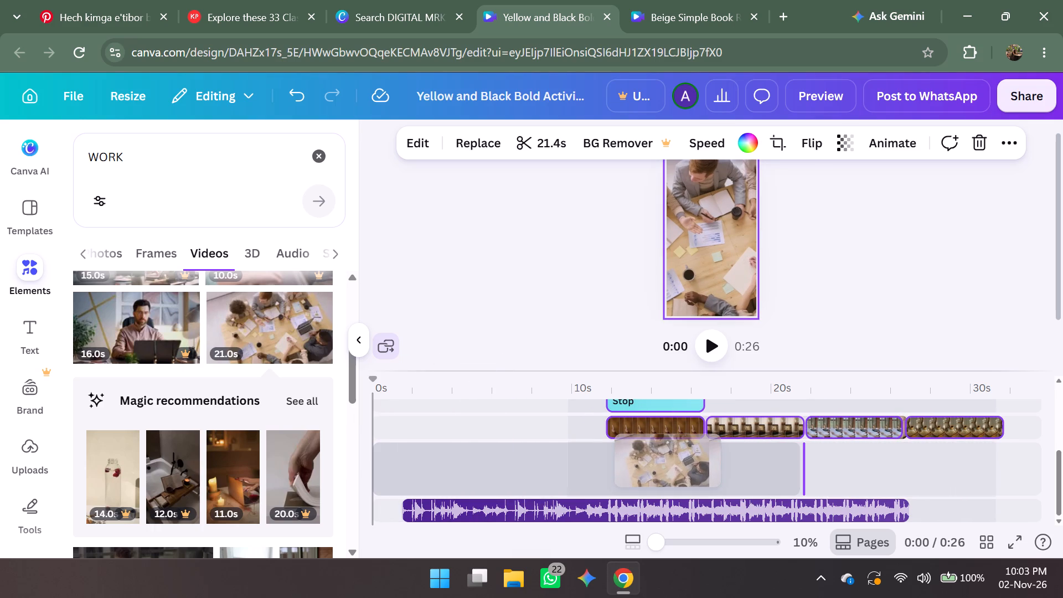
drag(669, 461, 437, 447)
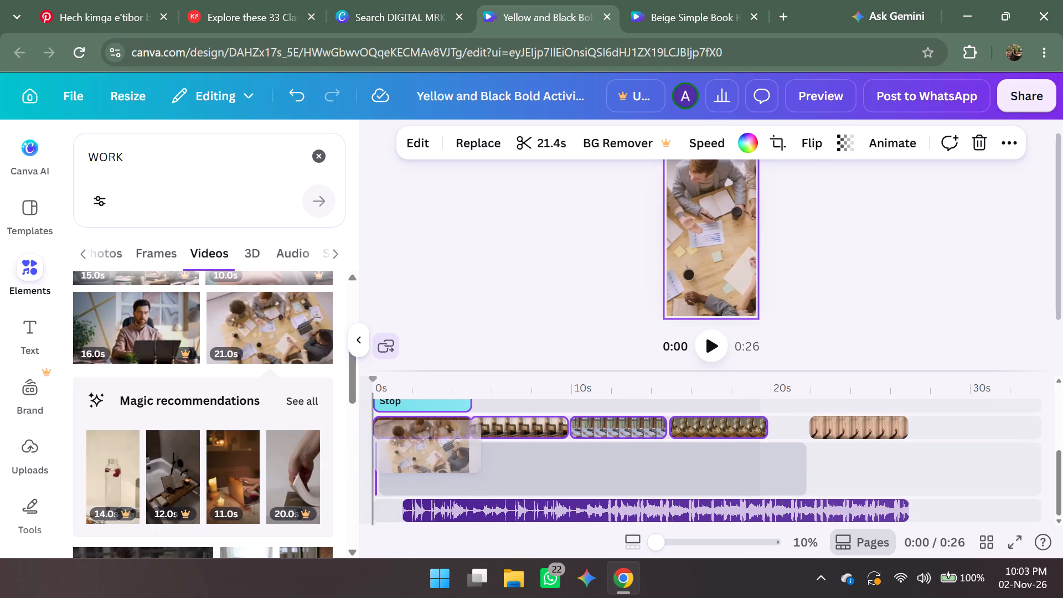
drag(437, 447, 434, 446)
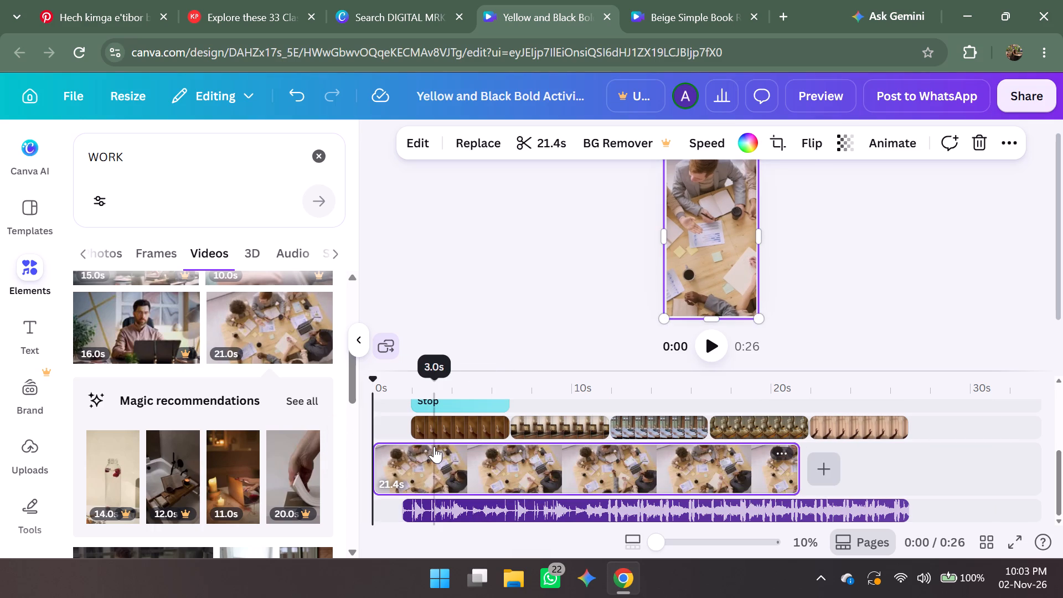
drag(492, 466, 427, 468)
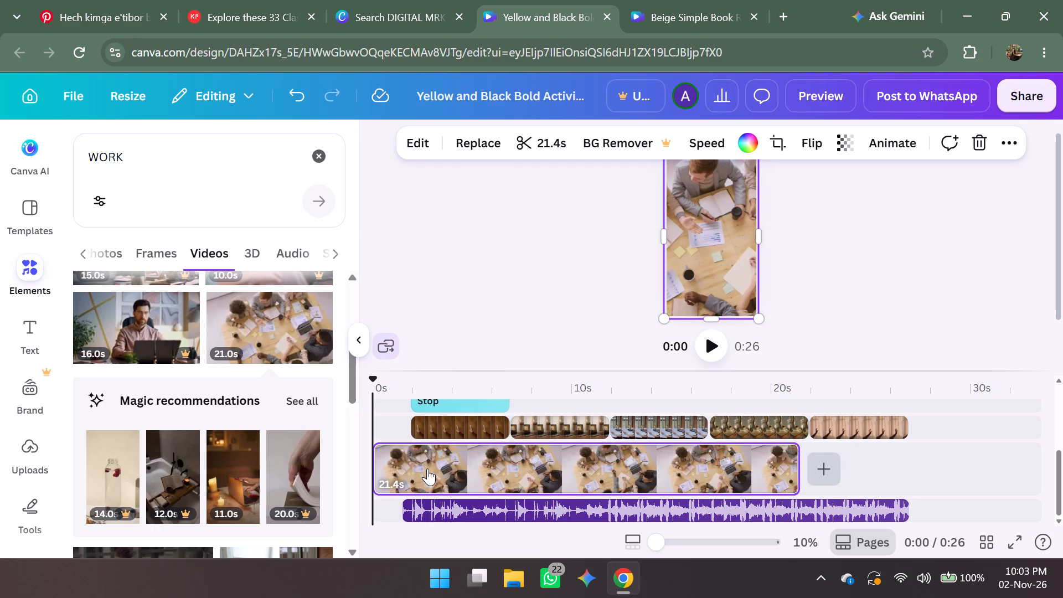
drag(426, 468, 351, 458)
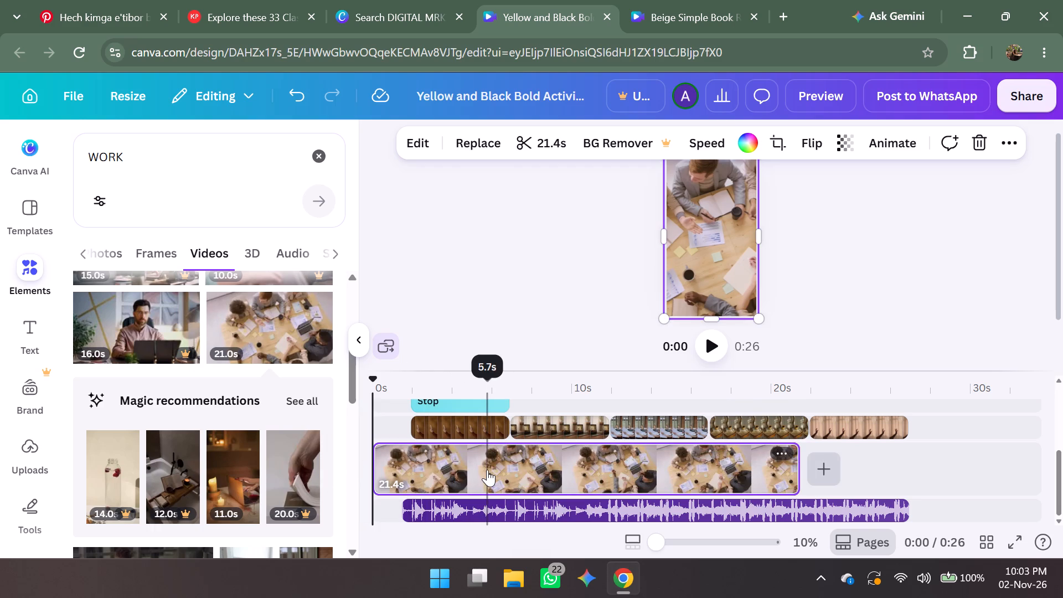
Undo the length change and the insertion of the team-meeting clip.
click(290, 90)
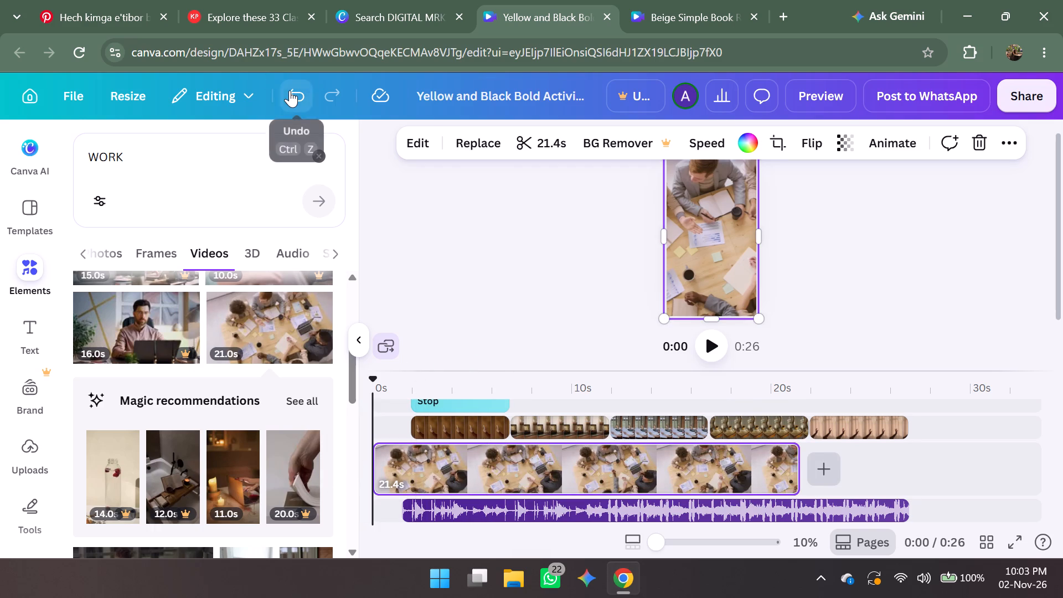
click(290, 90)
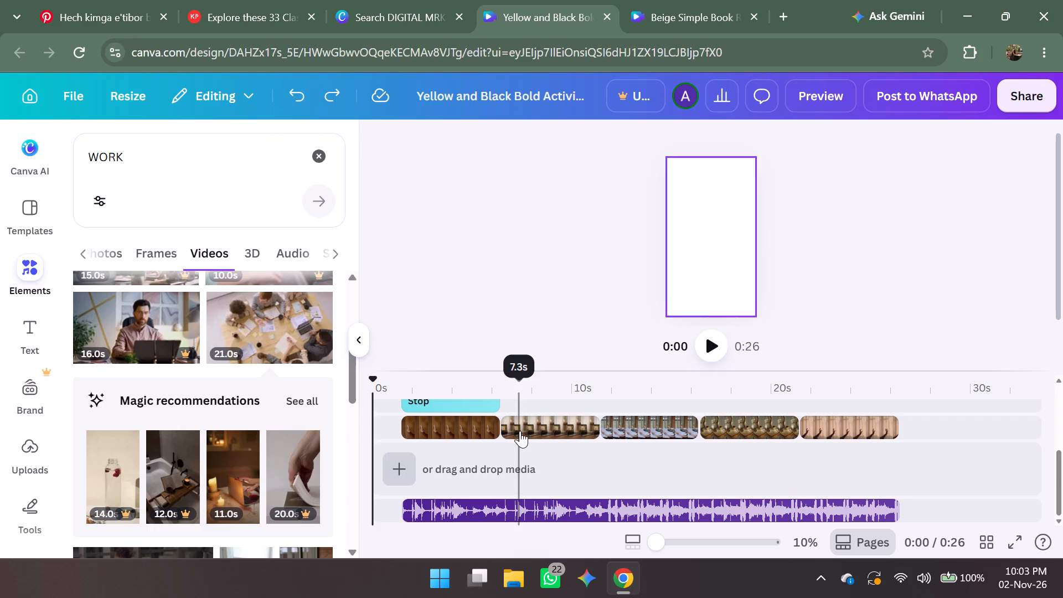
Move the five video clips with their Stop, Scrolling!, PLAN. and other main caption clips together to start at 0 s.
scroll(520, 431, up, 2)
scroll(520, 431, down, 2)
scroll(520, 431, up, 1)
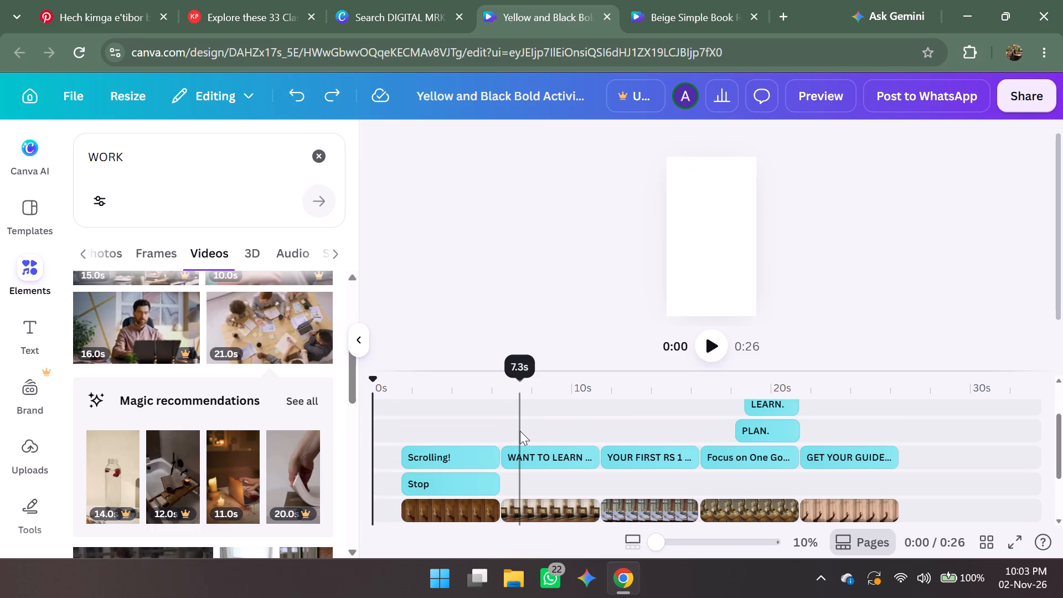
click(401, 435)
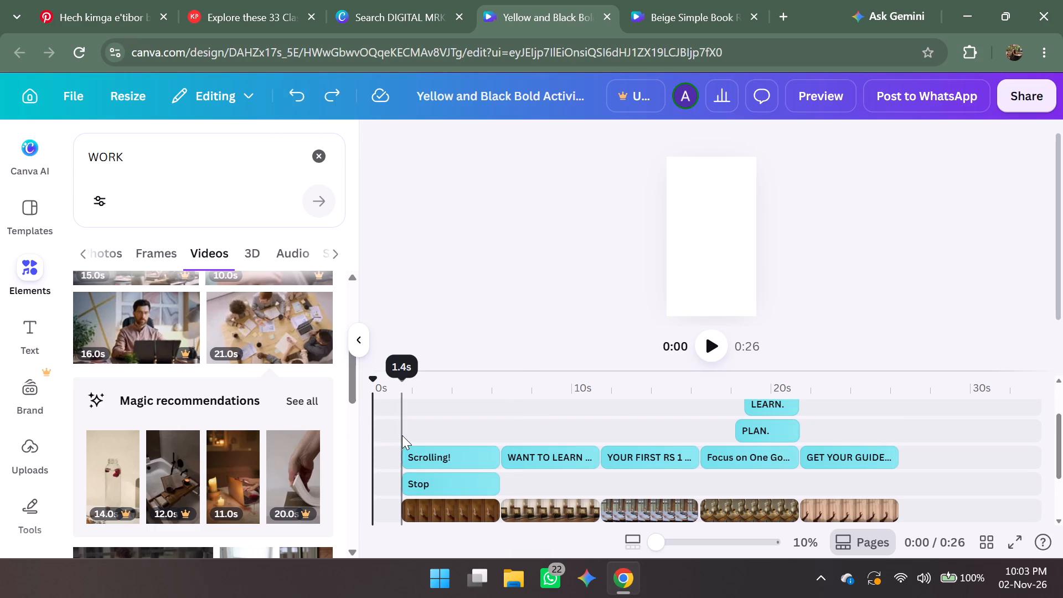
drag(402, 435, 376, 422)
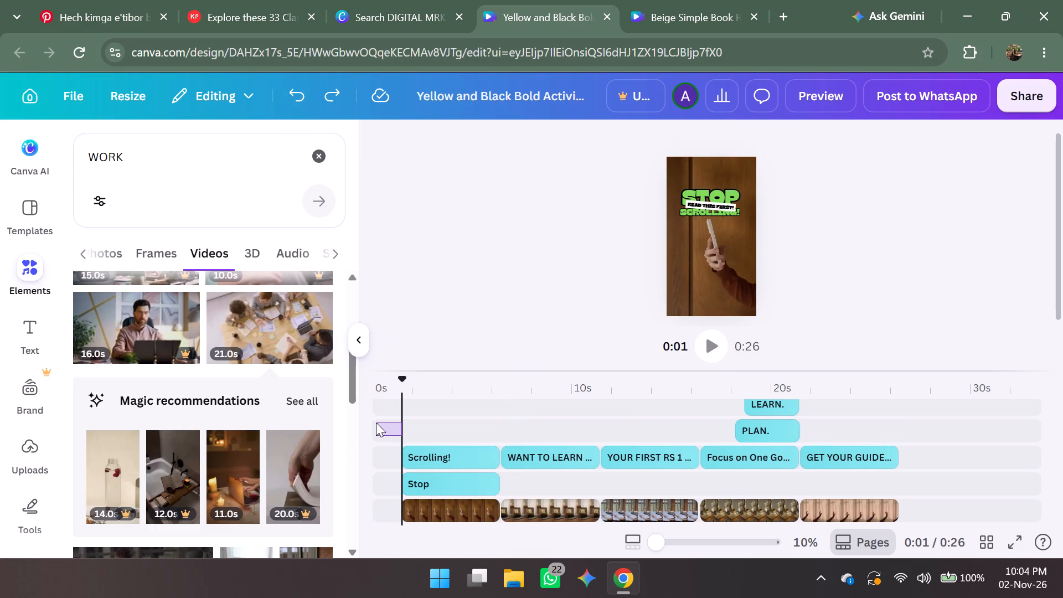
drag(376, 422, 370, 421)
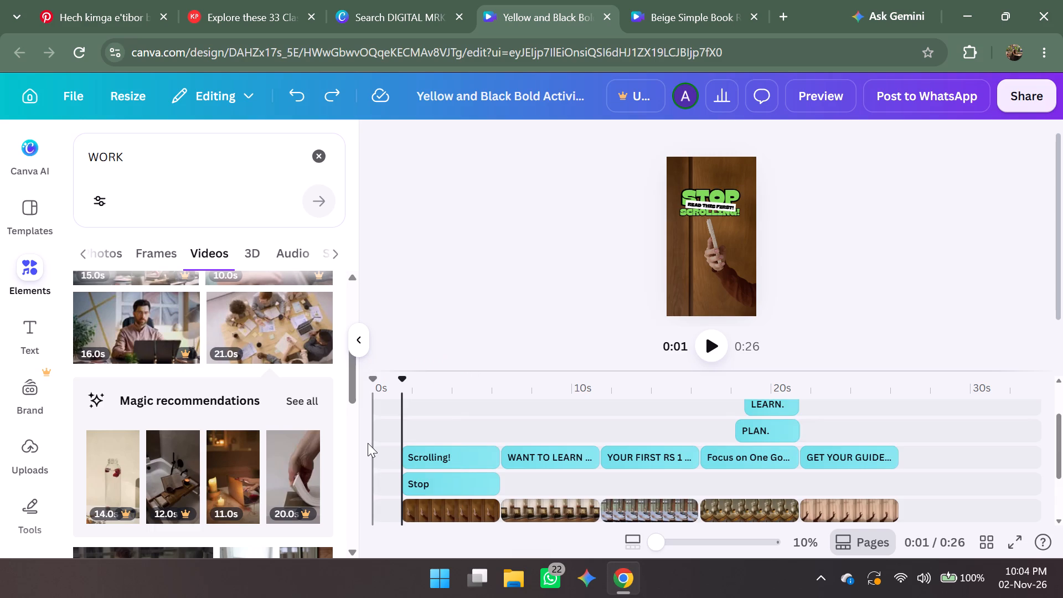
scroll(368, 443, down, 1)
scroll(368, 443, up, 1)
scroll(516, 425, up, 1)
scroll(516, 425, down, 1)
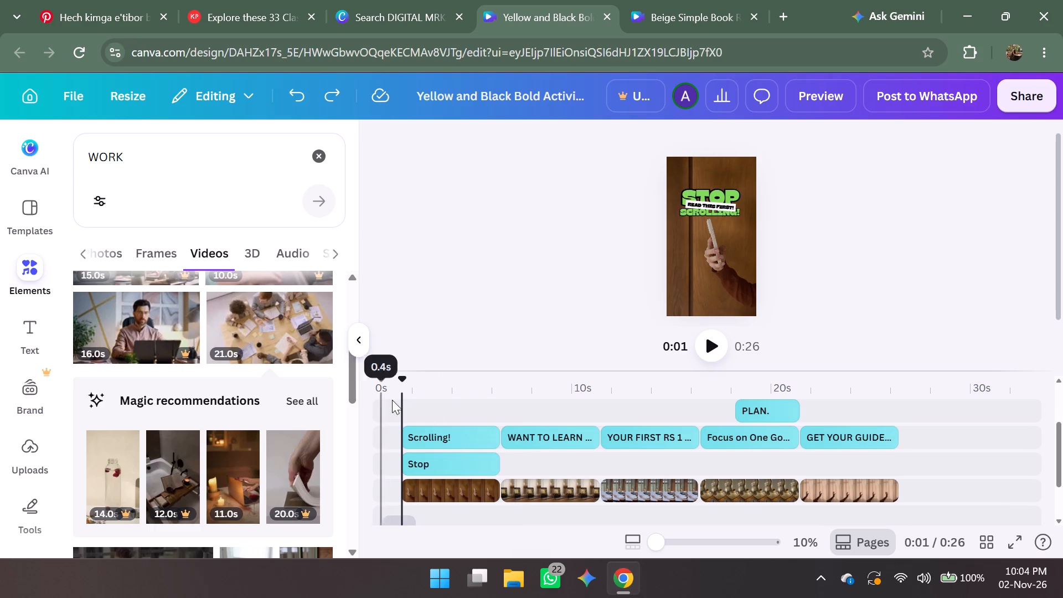
click(406, 399)
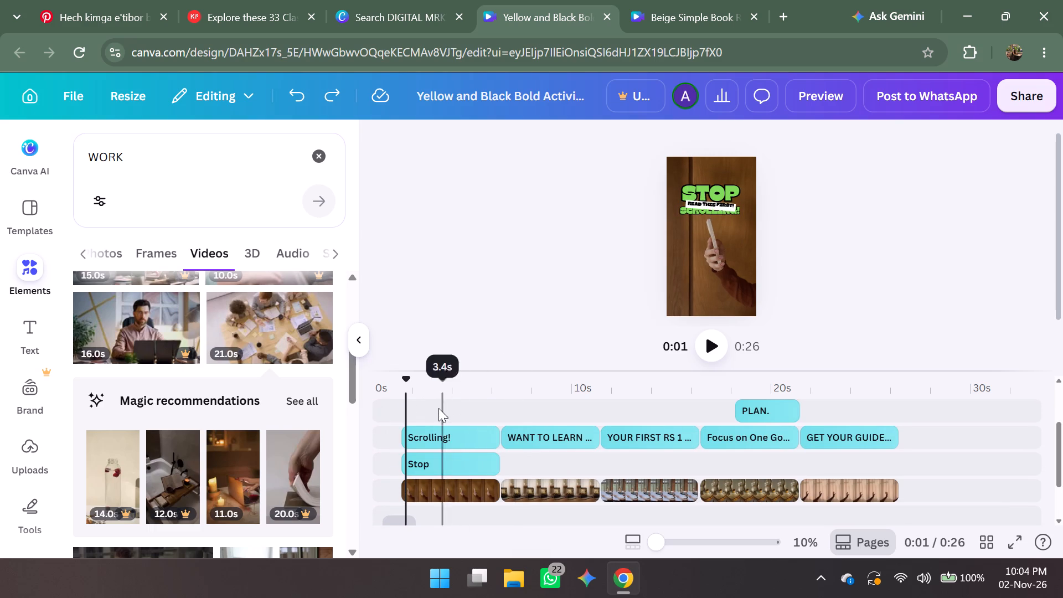
drag(409, 404, 798, 497)
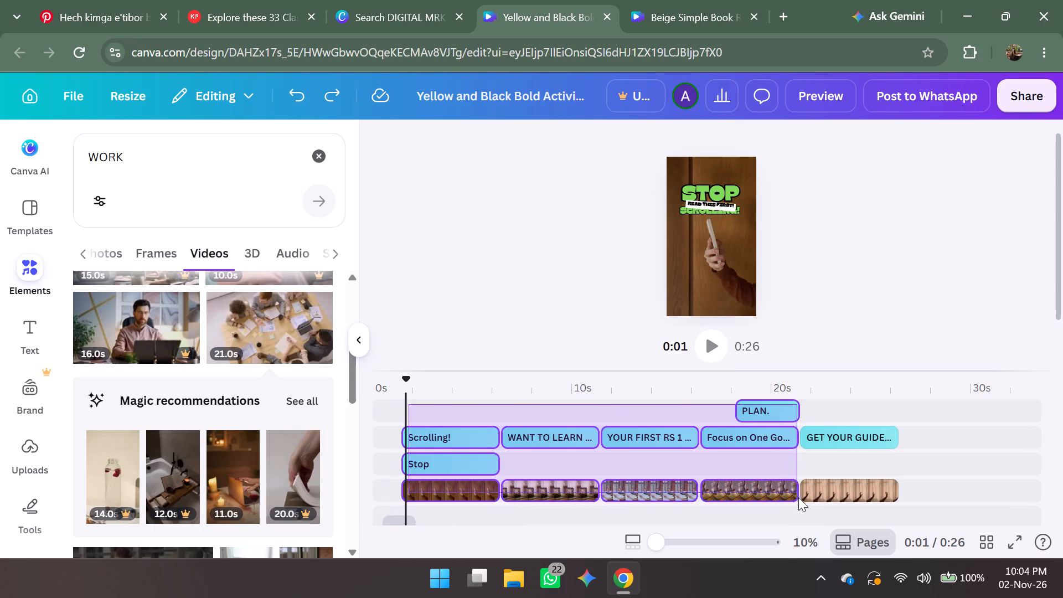
drag(798, 497, 802, 520)
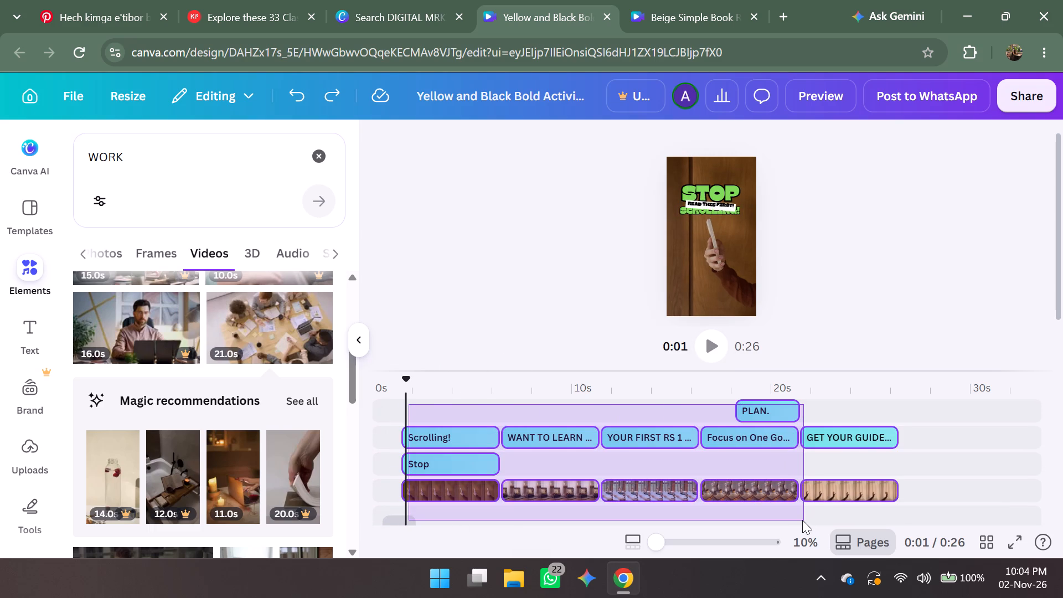
drag(802, 520, 888, 514)
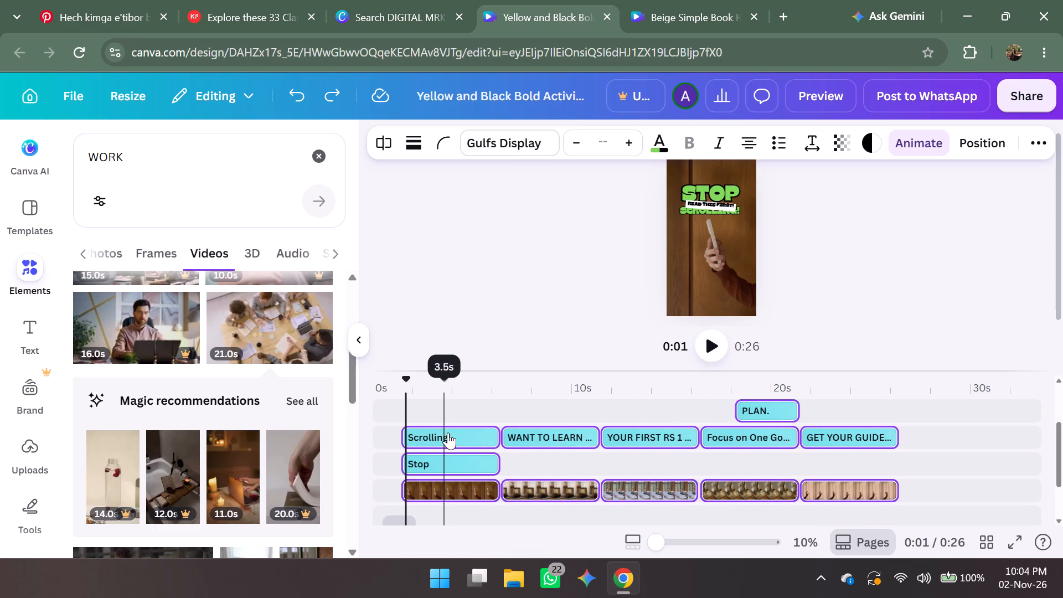
drag(448, 432, 425, 429)
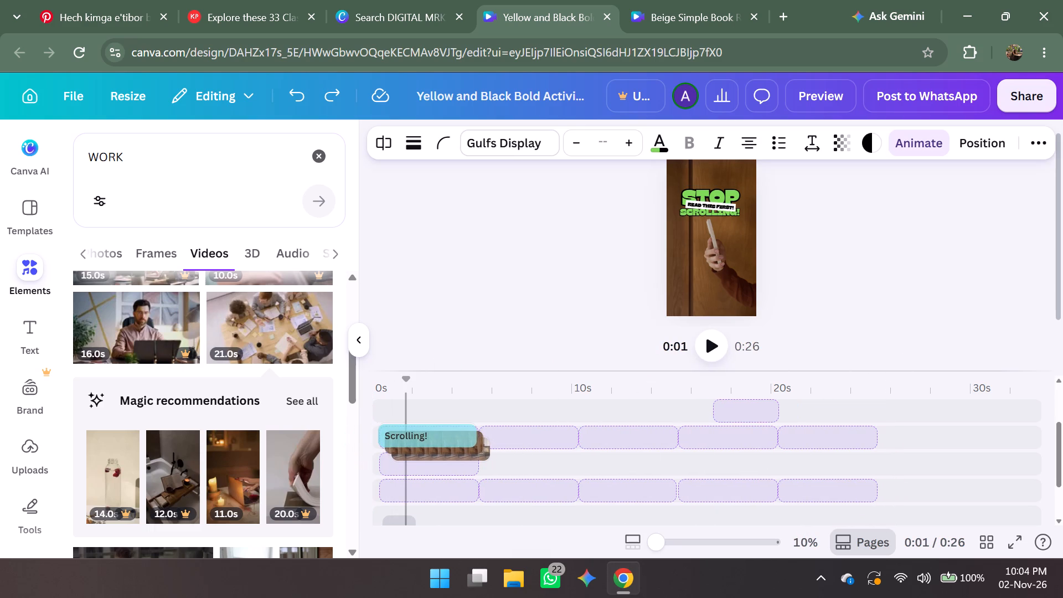
drag(425, 429, 420, 431)
scroll(611, 399, down, 2)
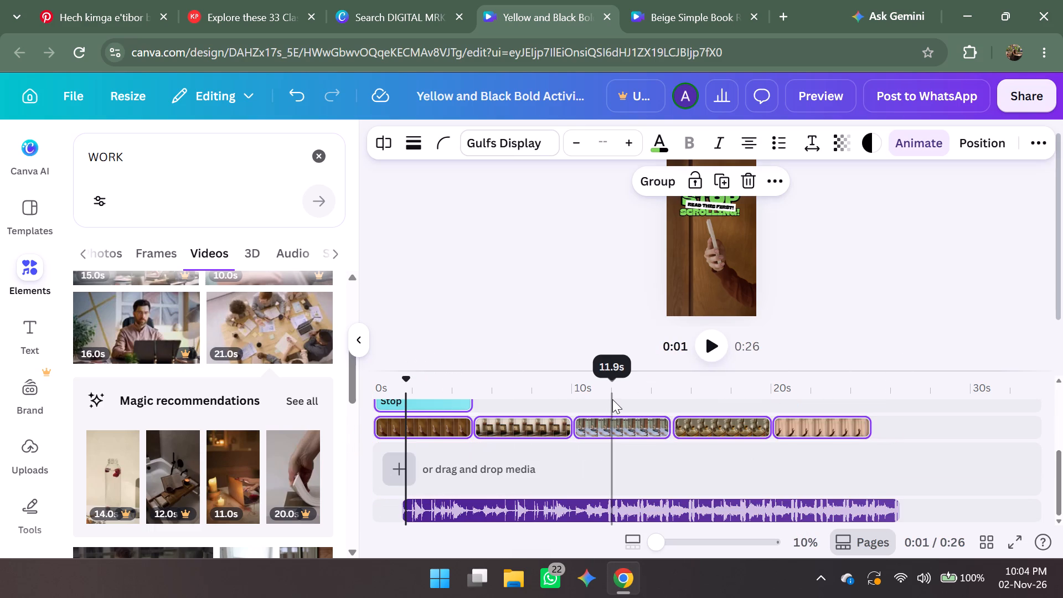
scroll(612, 399, down, 1)
click(487, 297)
Move the "Read This First!" text clip to the start of the timeline at 0 s.
scroll(487, 297, up, 2)
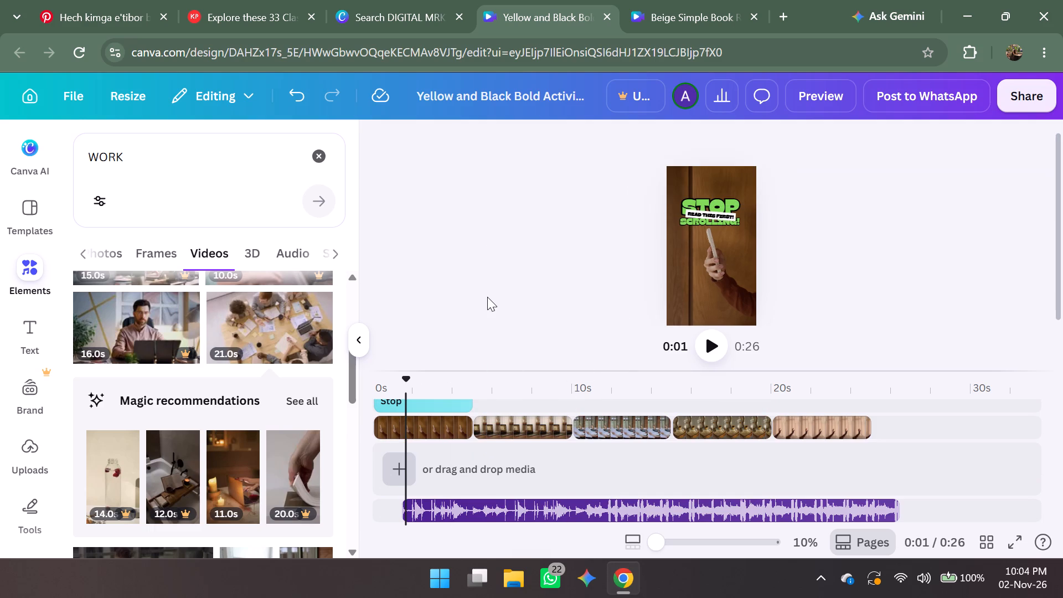
scroll(487, 297, up, 1)
scroll(508, 463, up, 3)
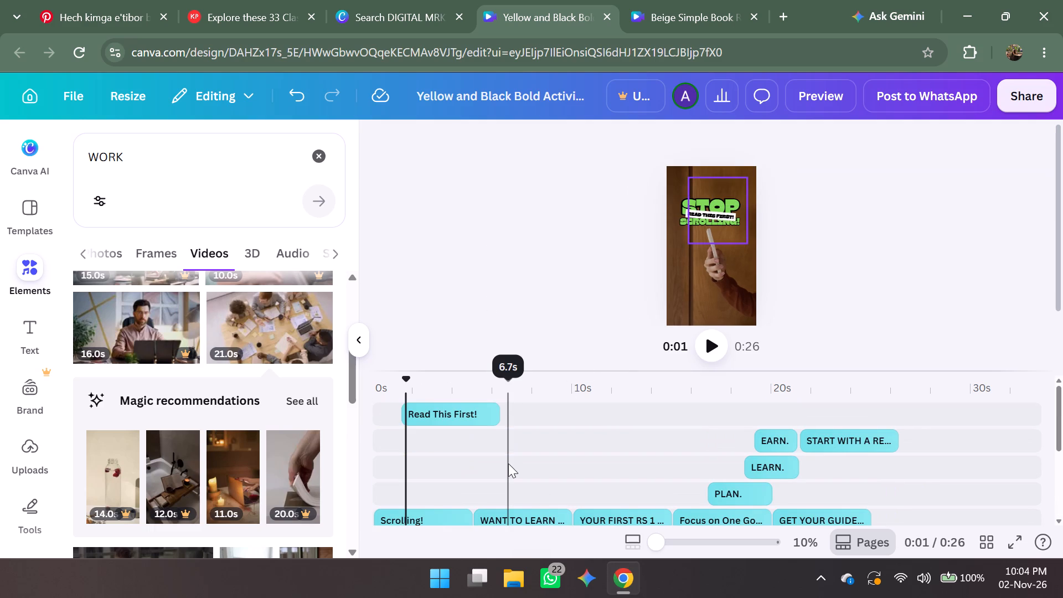
click(419, 413)
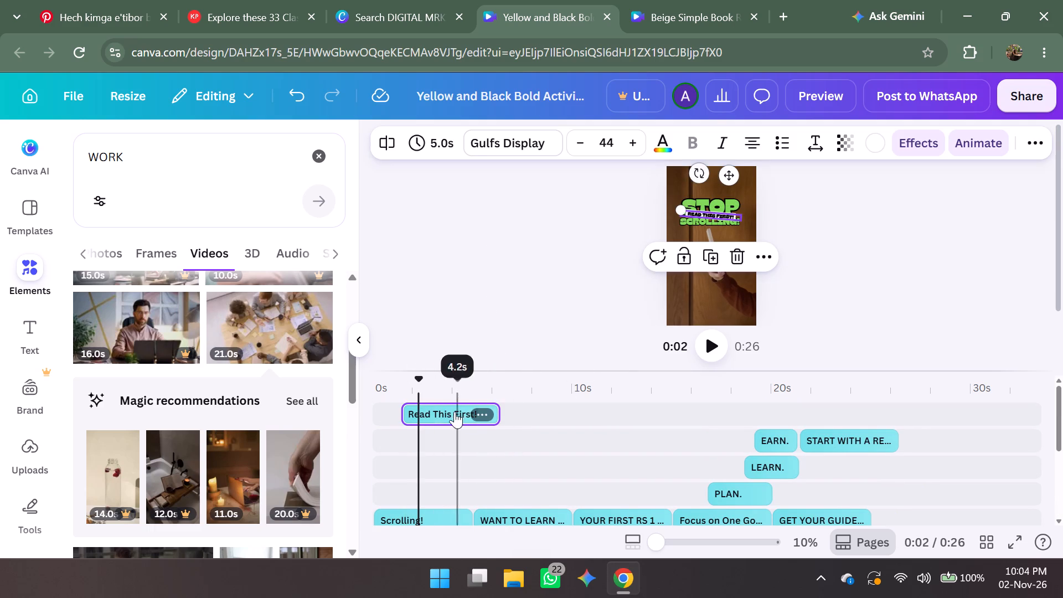
drag(429, 414, 398, 412)
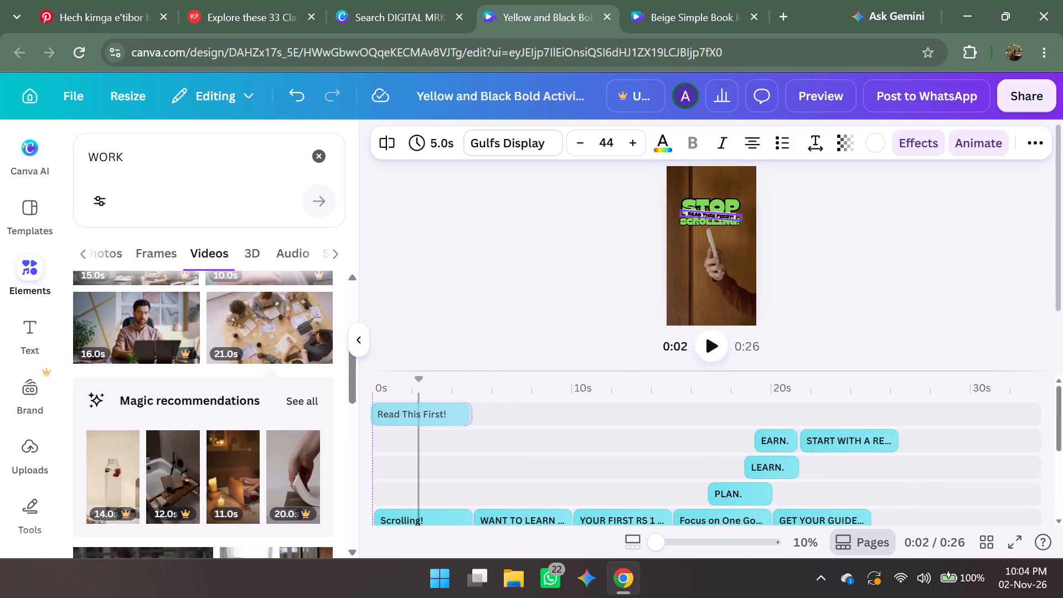
scroll(503, 321, down, 2)
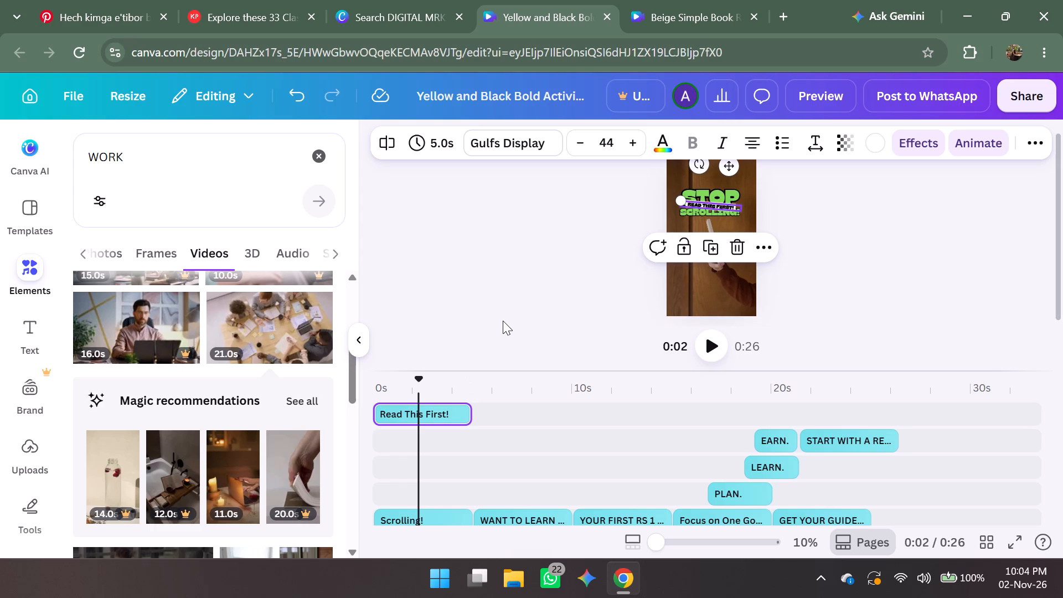
Shift the LEARN. and EARN. texts earlier to end with PLAN., and START WITH A REAL PLAN to begin with the last video clip.
drag(768, 461, 766, 460)
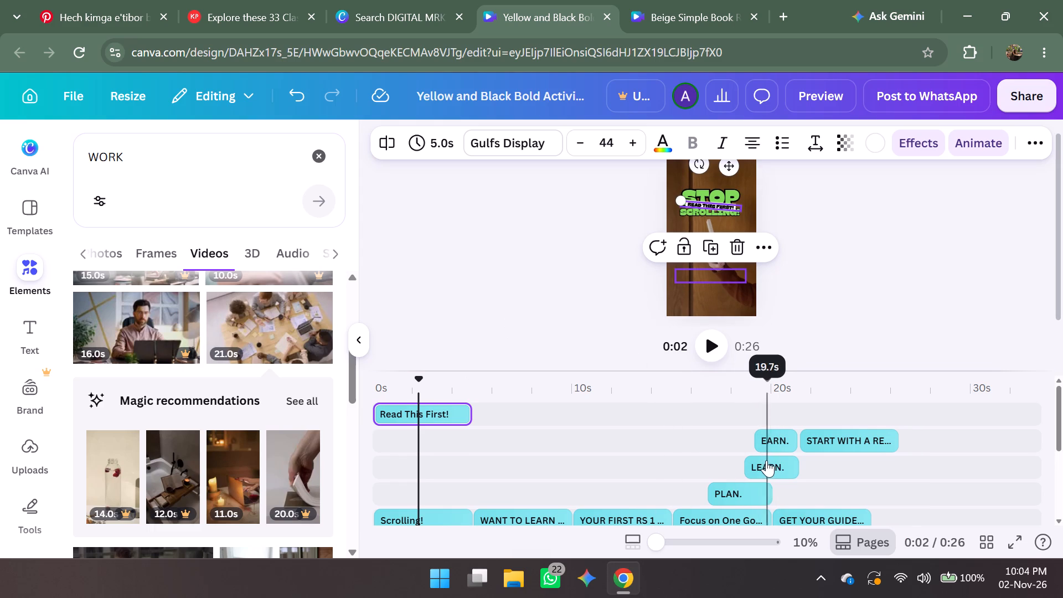
drag(766, 460, 761, 457)
drag(761, 462, 746, 461)
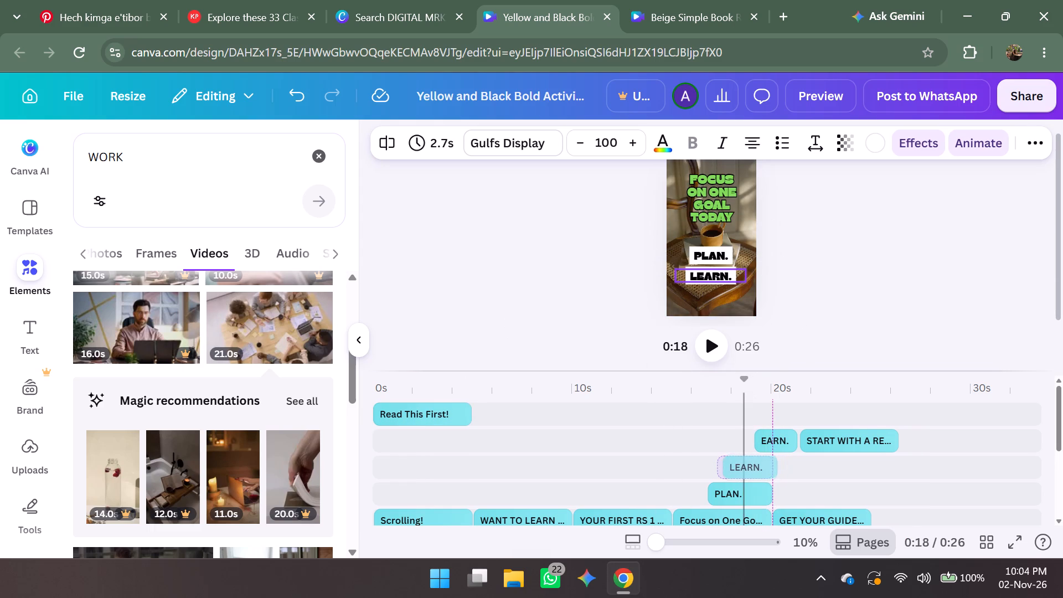
drag(746, 461, 741, 461)
drag(778, 442, 755, 439)
drag(855, 438, 836, 432)
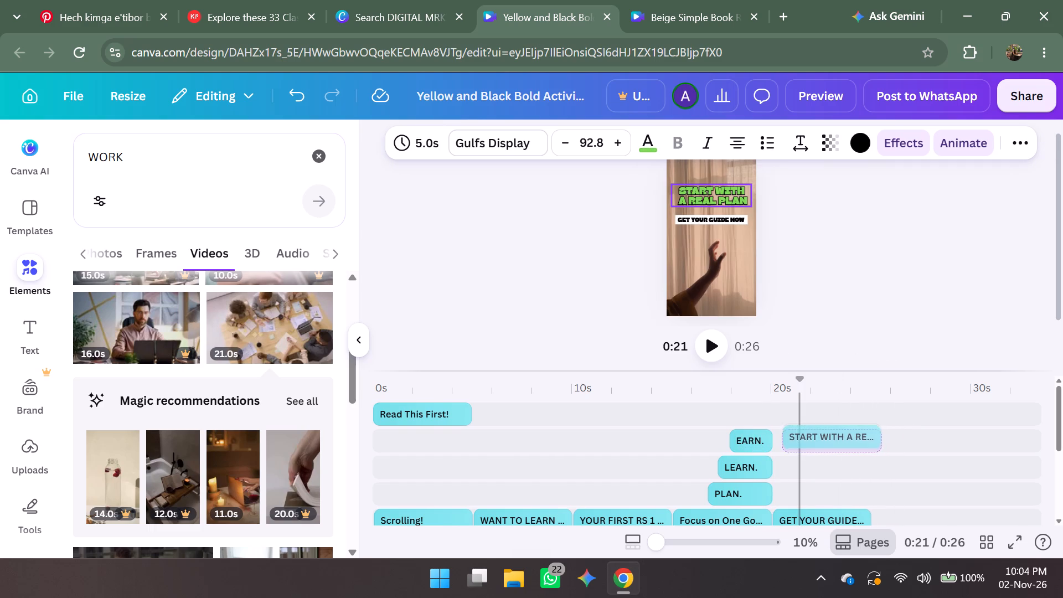
drag(836, 432, 833, 432)
Extend the start of the Lofi Summer Background audio to 0 s so that it lasts 25.0 s.
scroll(831, 429, down, 3)
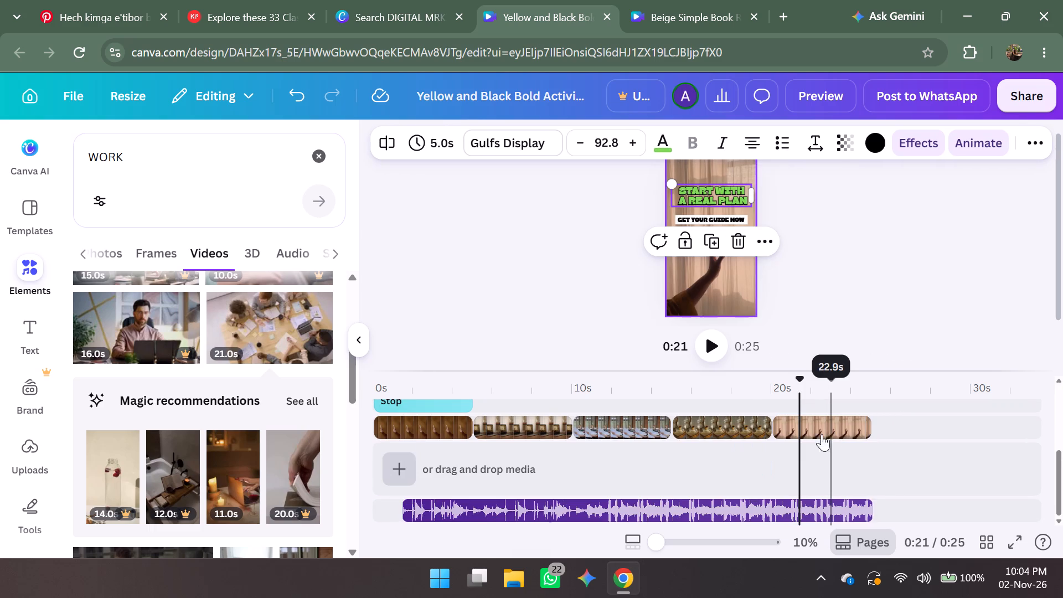
drag(652, 503, 488, 506)
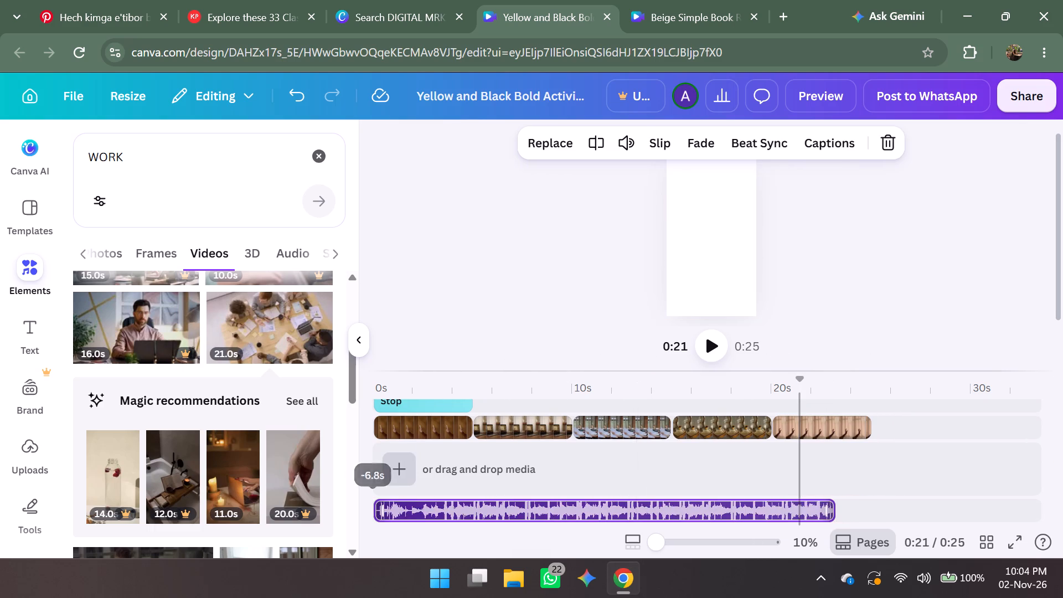
drag(488, 506, 629, 493)
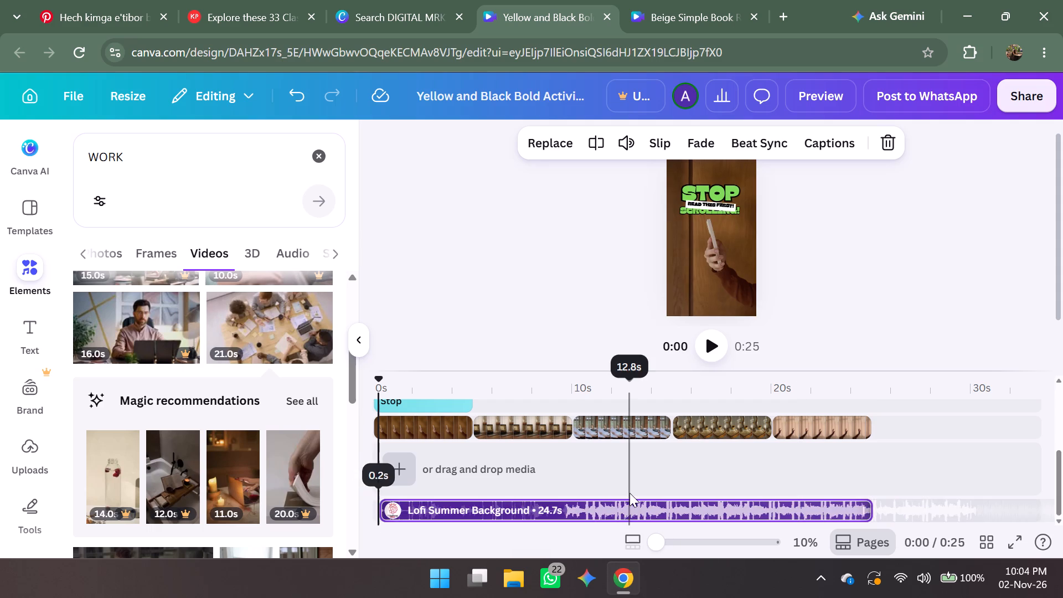
drag(663, 509, 564, 513)
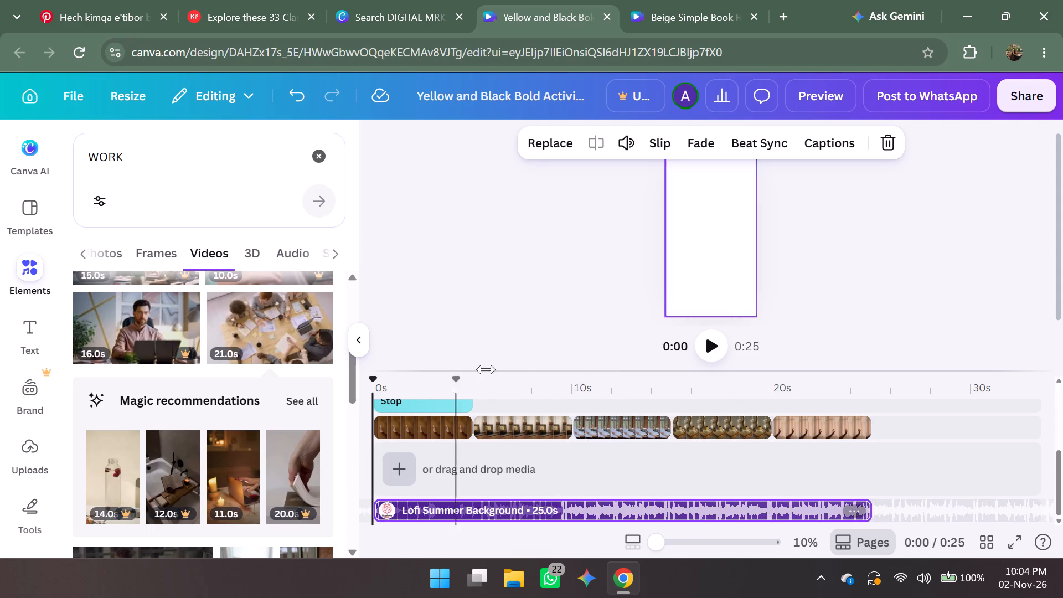
Play the whole video from the start to check the closed gap and the caption timing.
click(713, 351)
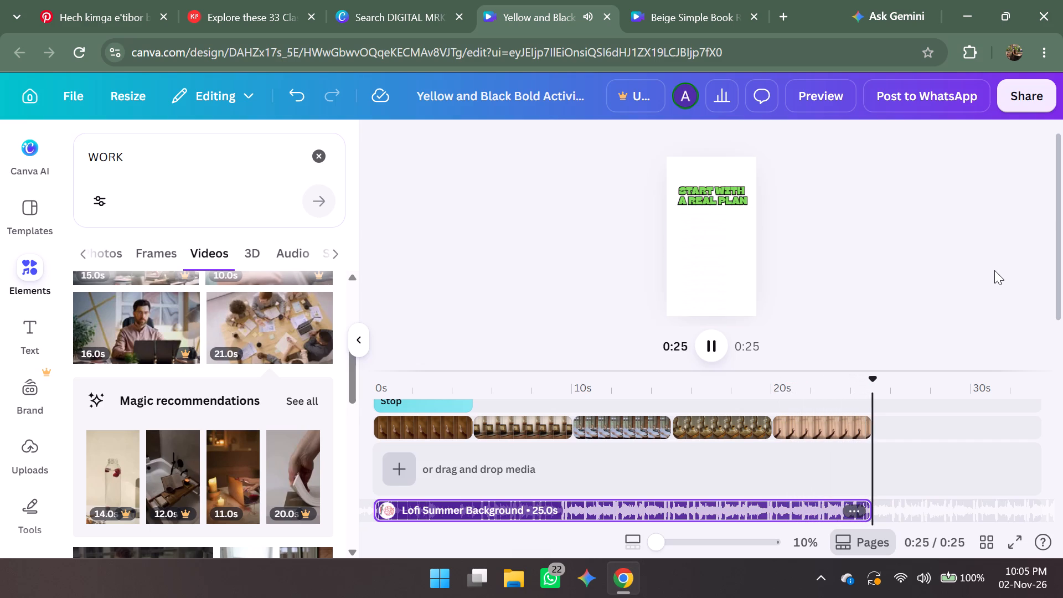
Trim the end of the START WITH A REAL PLAN text to match the end of the last video clip.
scroll(994, 270, up, 1)
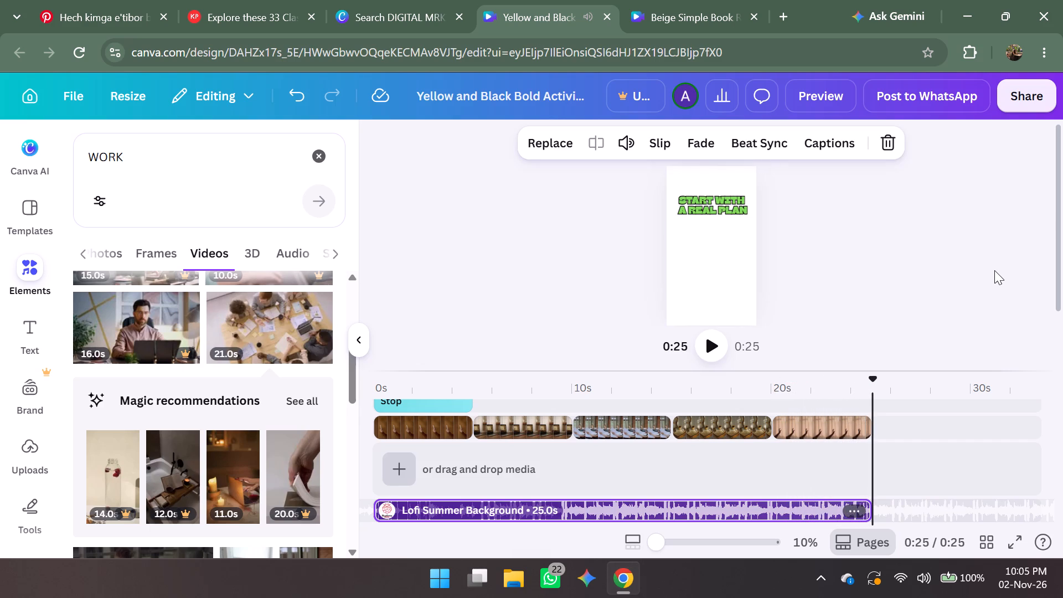
scroll(827, 460, up, 1)
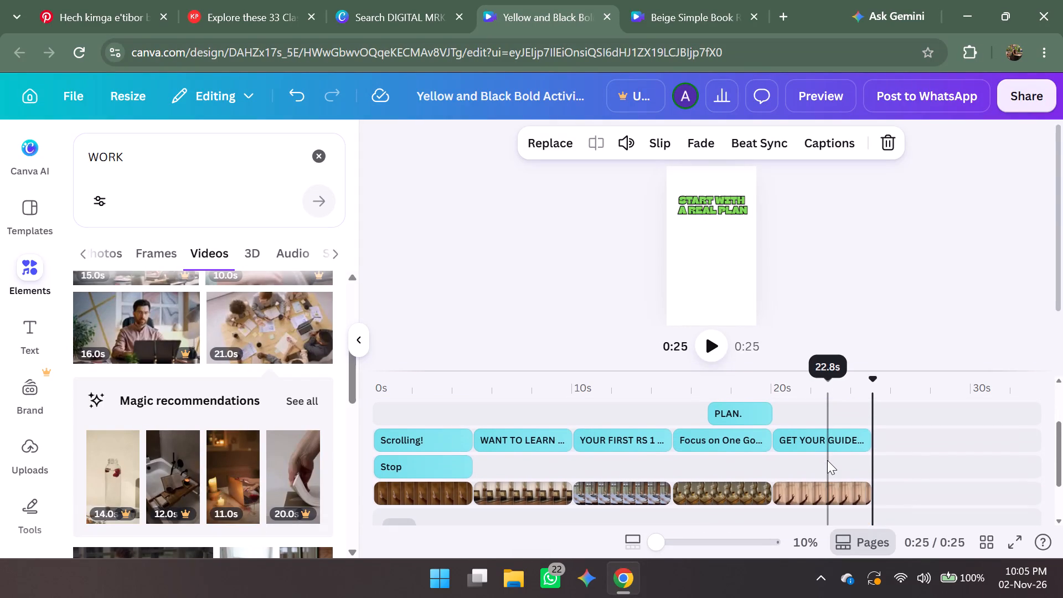
scroll(827, 460, up, 1)
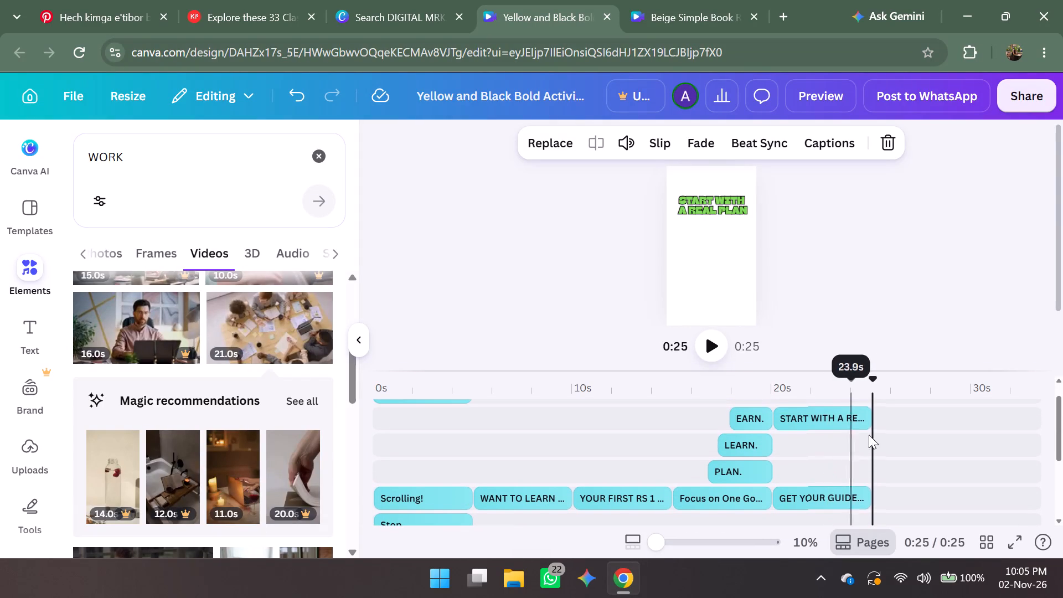
click(870, 415)
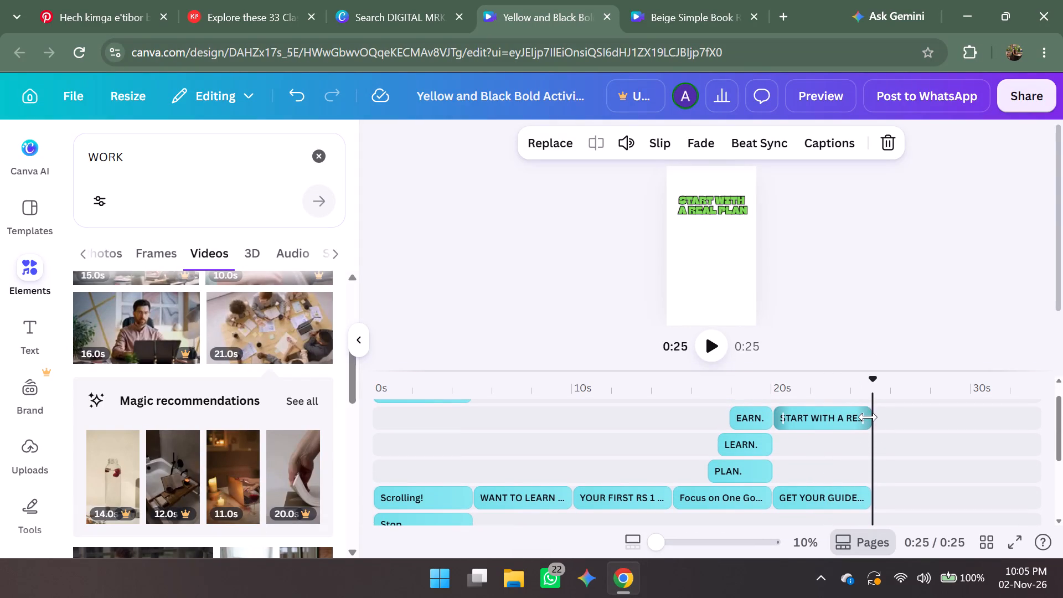
click(868, 417)
click(898, 435)
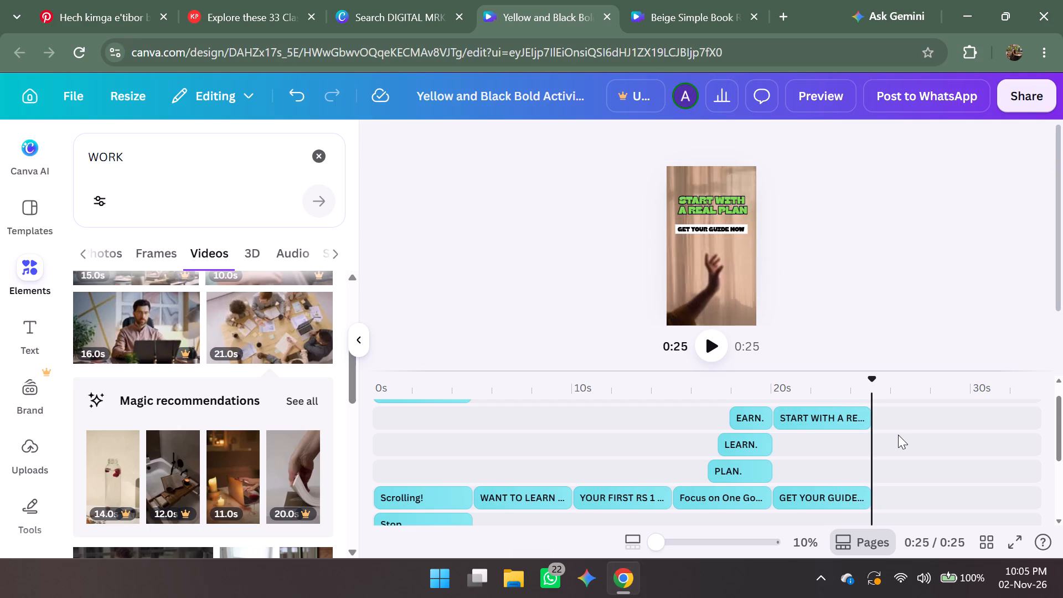
scroll(898, 435, down, 2)
scroll(898, 435, up, 1)
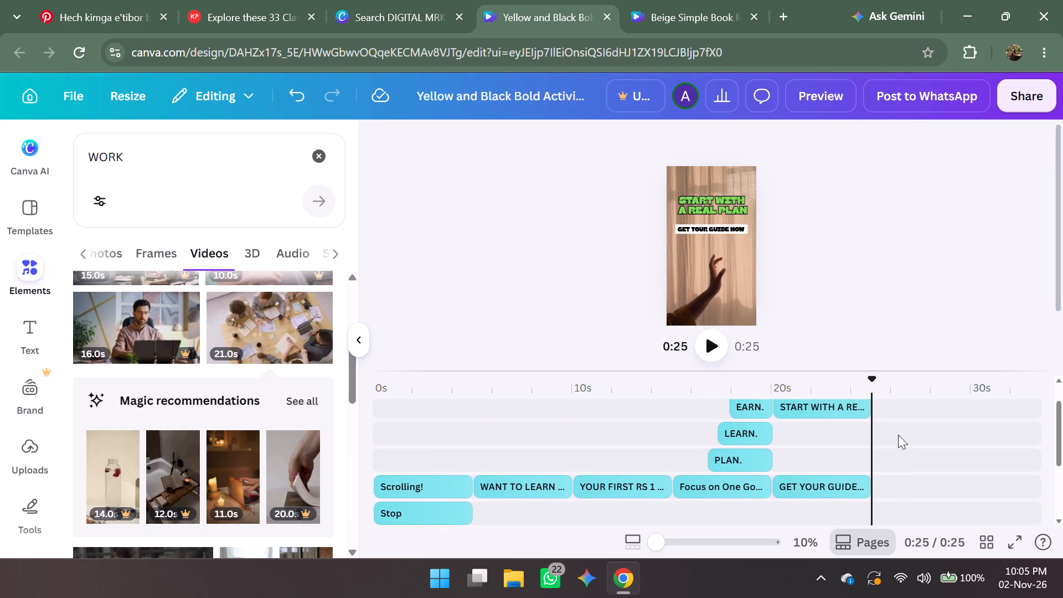
Collapse the element search results to give the canvas and timeline the full width.
click(902, 279)
click(902, 279)
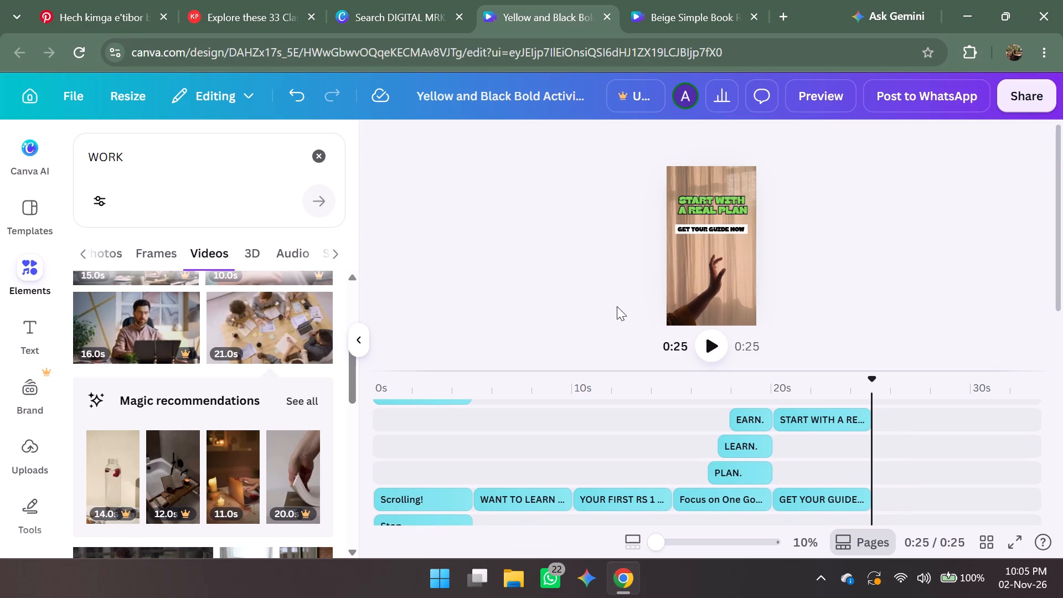
click(363, 339)
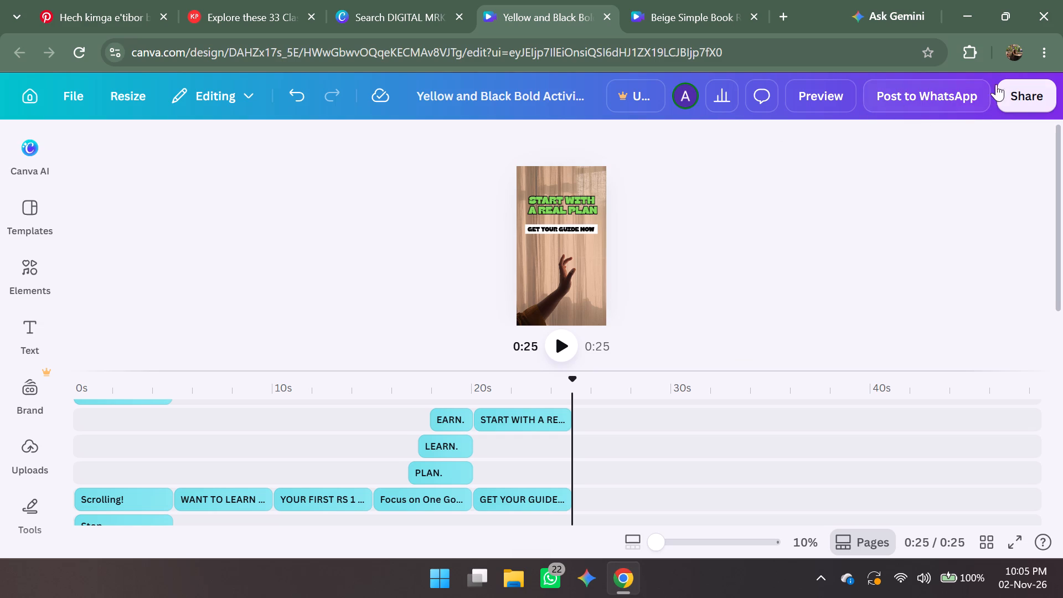
Open the design's download settings and review the available file types.
click(1016, 90)
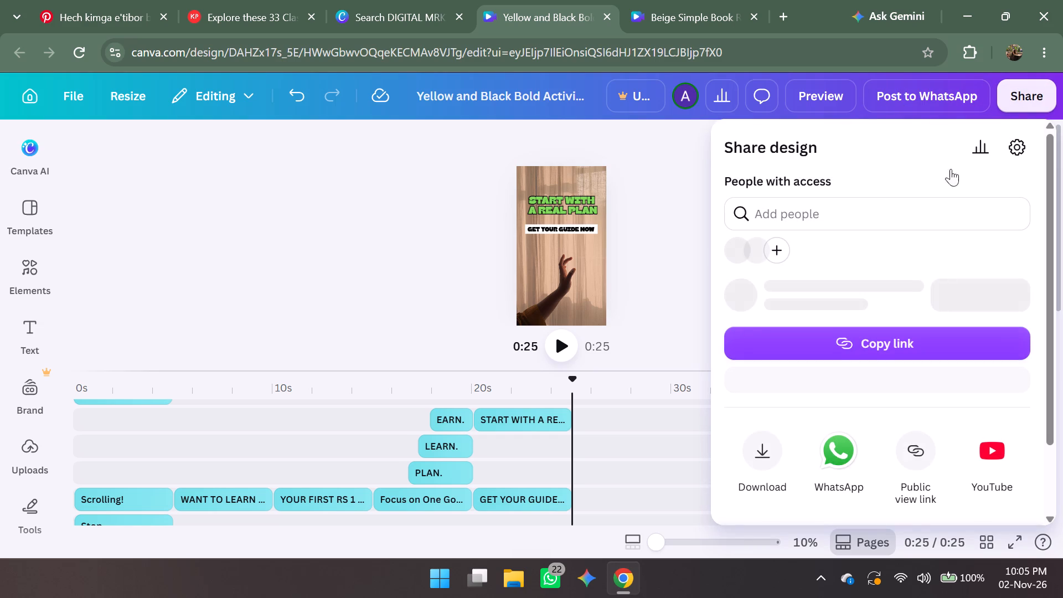
click(760, 490)
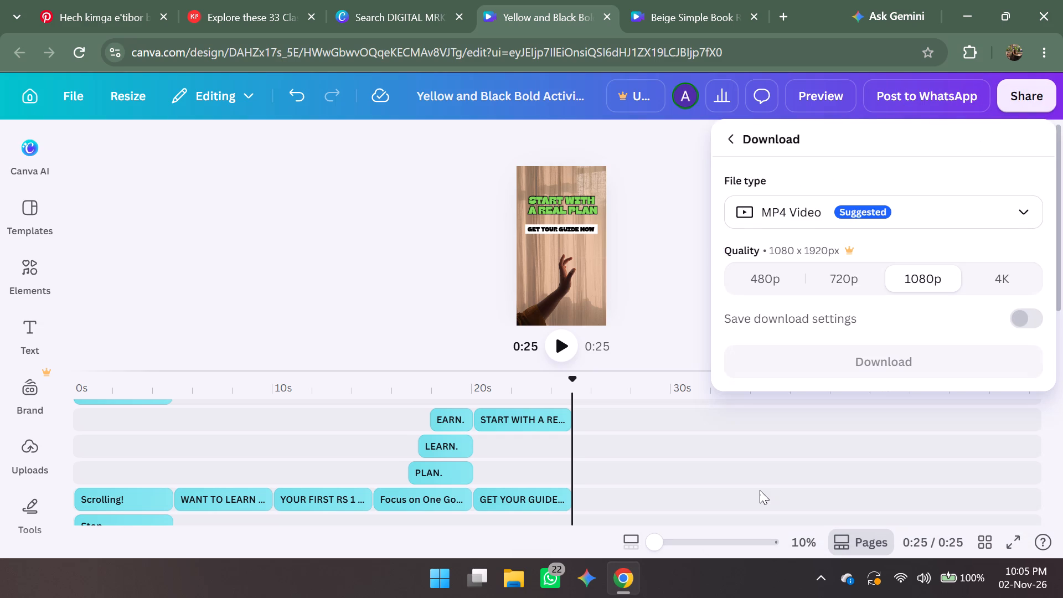
click(833, 208)
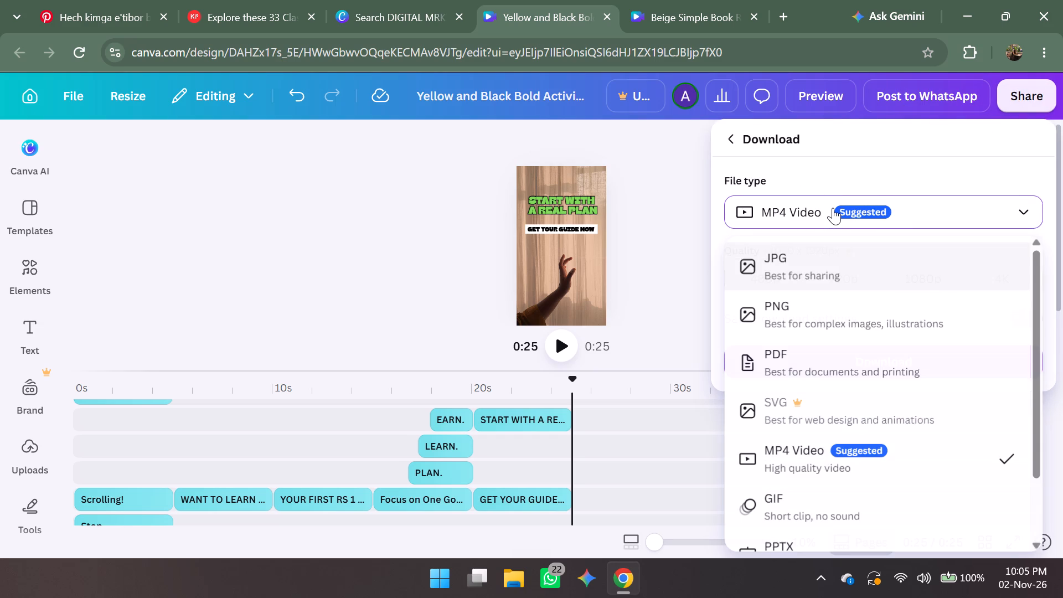
scroll(827, 358, down, 2)
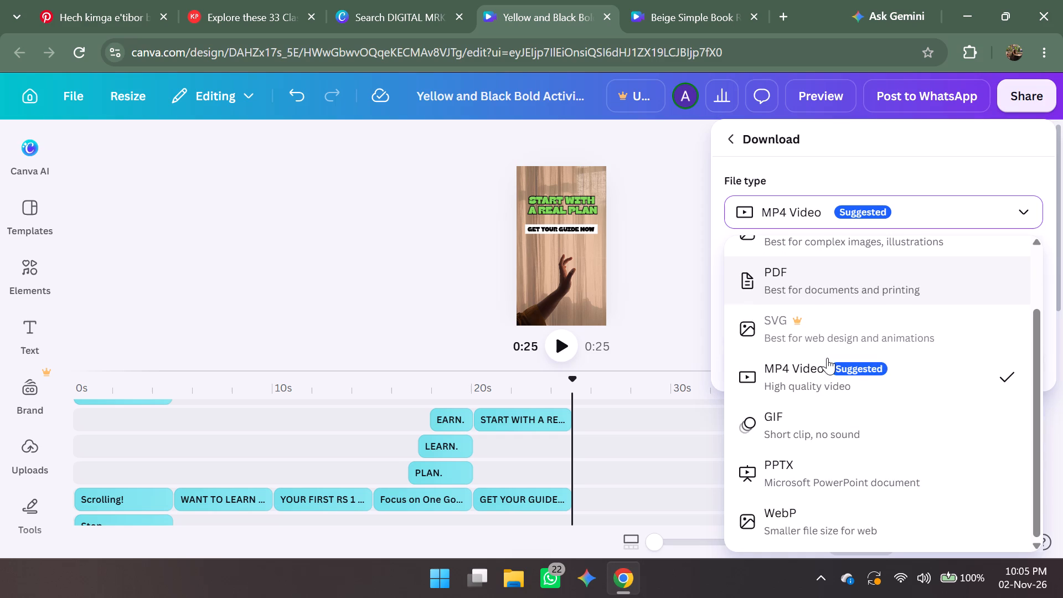
click(678, 323)
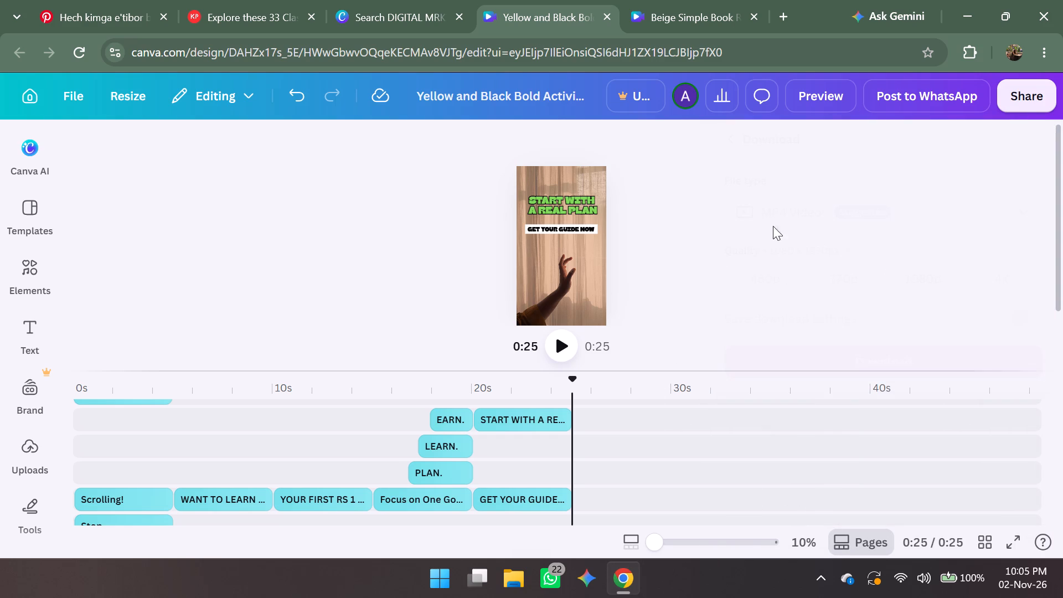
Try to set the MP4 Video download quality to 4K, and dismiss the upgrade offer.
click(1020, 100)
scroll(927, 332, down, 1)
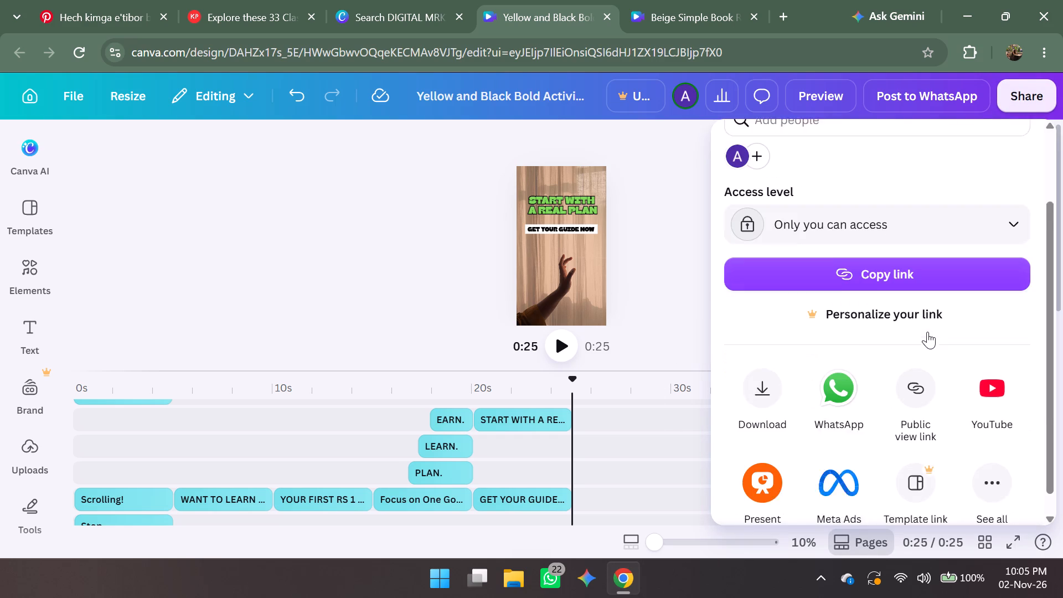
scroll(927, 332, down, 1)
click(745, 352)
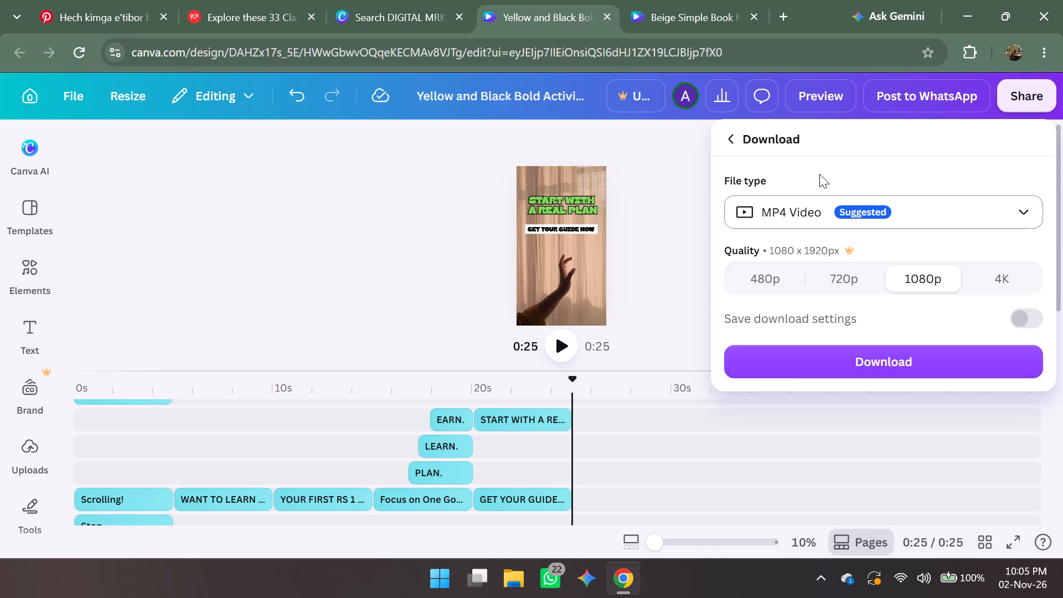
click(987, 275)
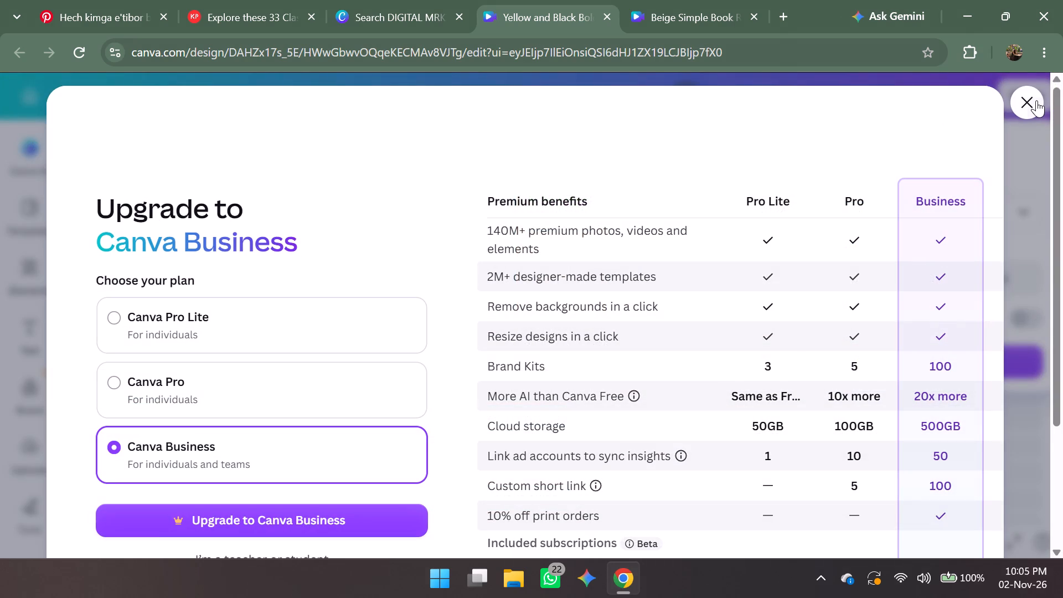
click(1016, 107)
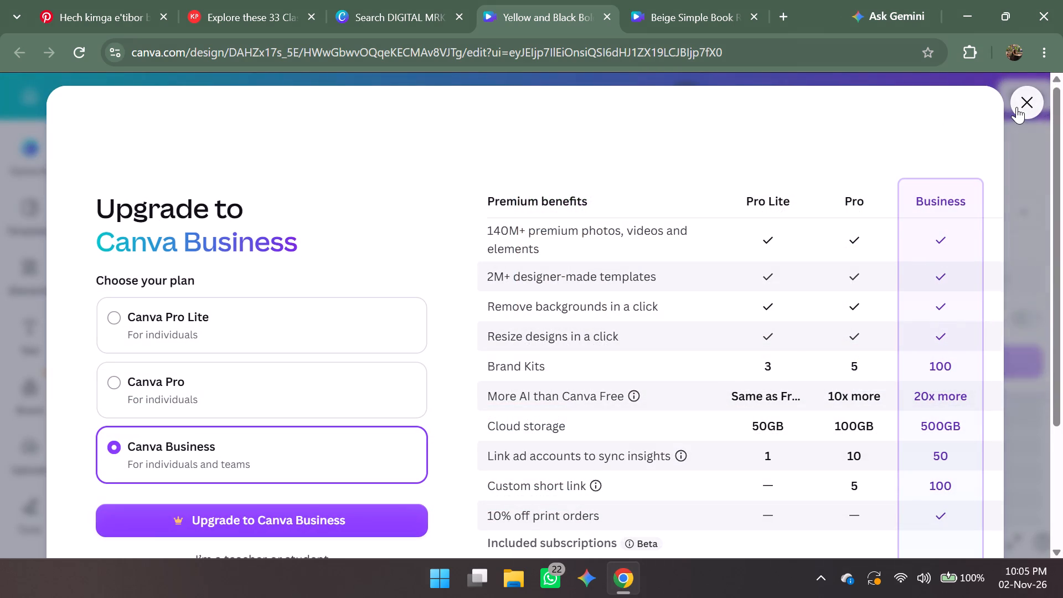
Open the design's title for editing.
click(564, 97)
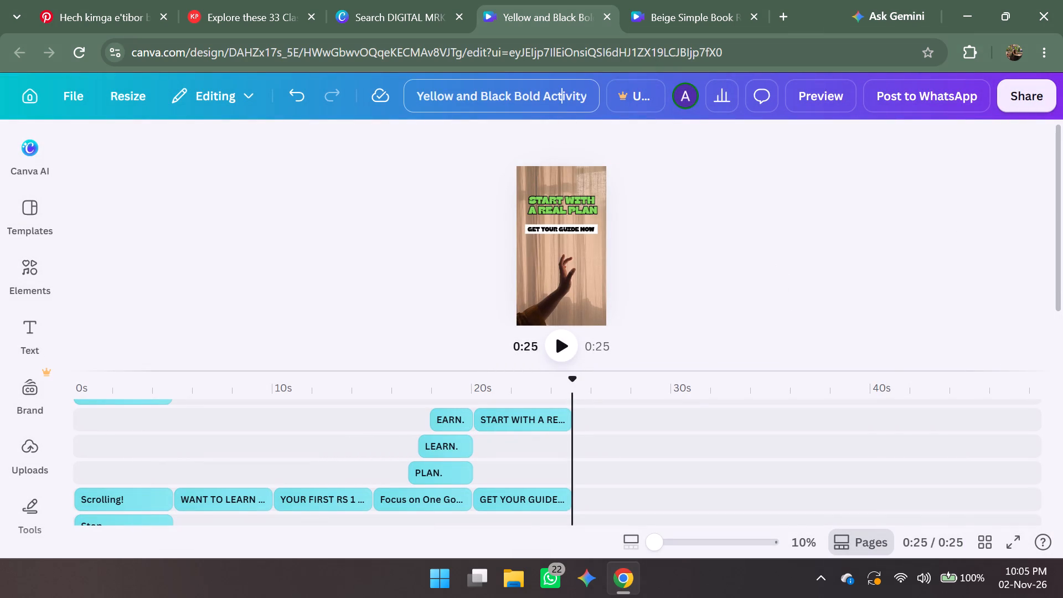
Rename the design as EBOOK AD.
key(ctrl+a)
key(BackSpace)
text(EOOK AD)
key(Return)
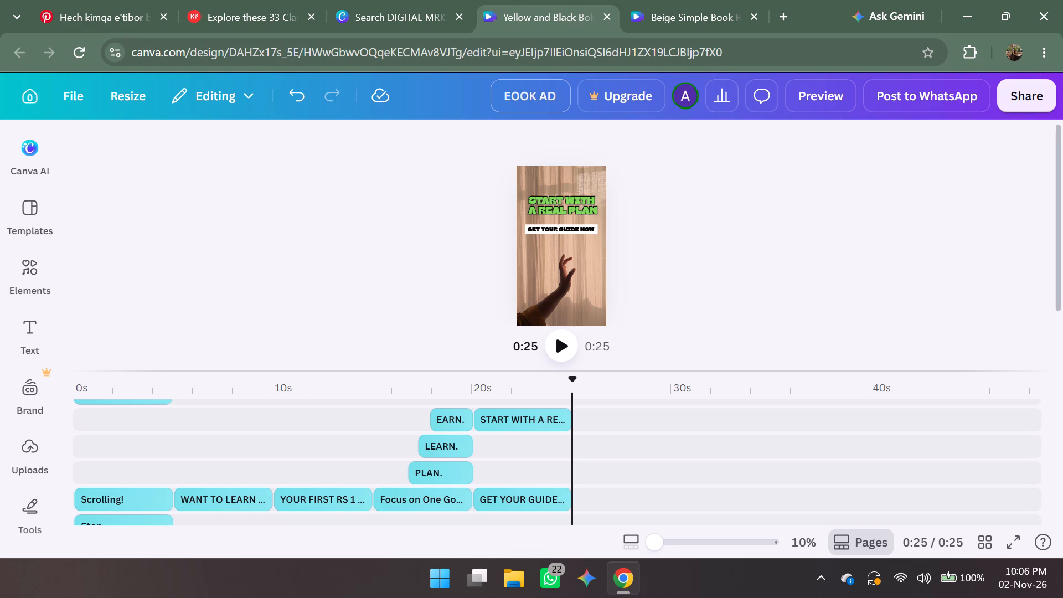
double_click(510, 100)
click(510, 100)
key(b)
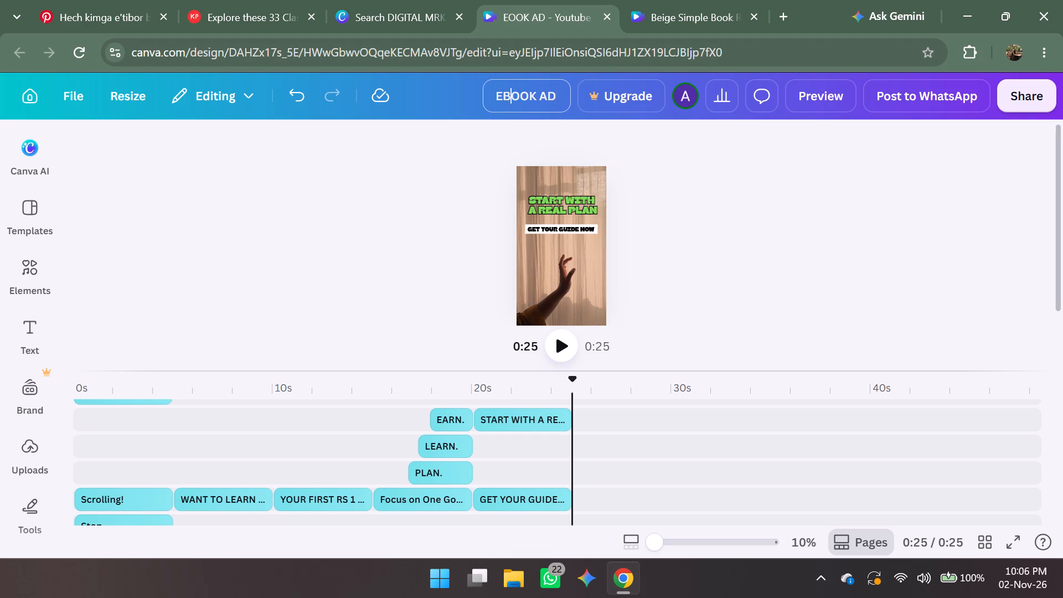
click(651, 257)
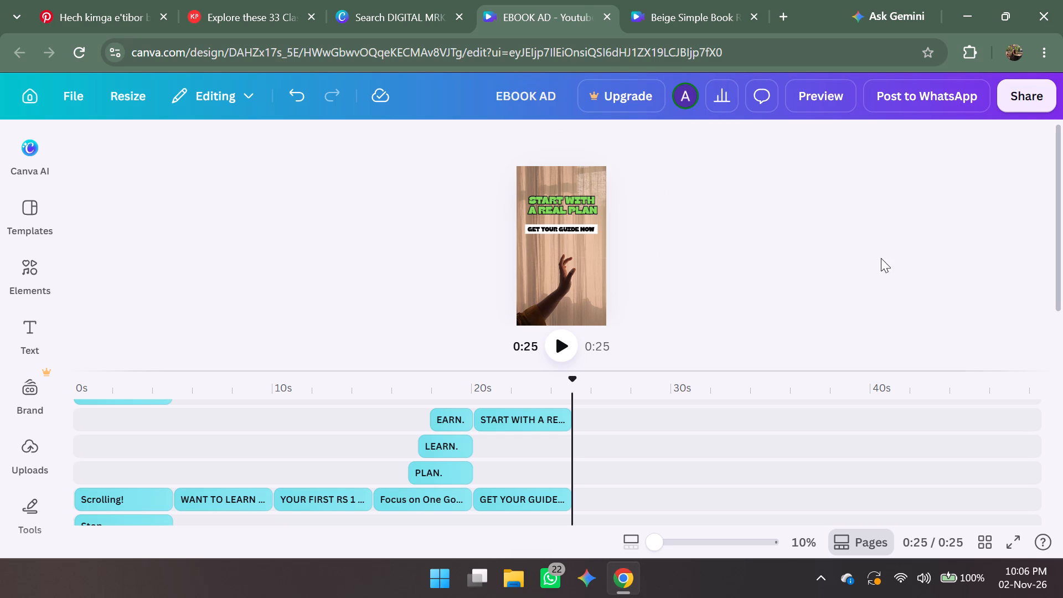
Download the design as an MP4 video at 1080p quality.
click(1022, 102)
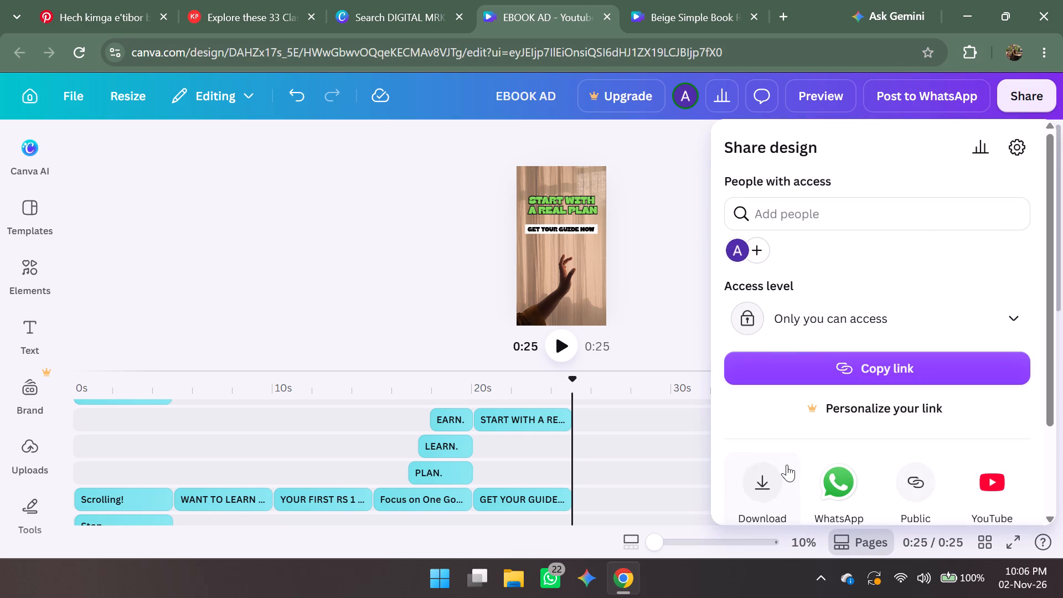
click(780, 471)
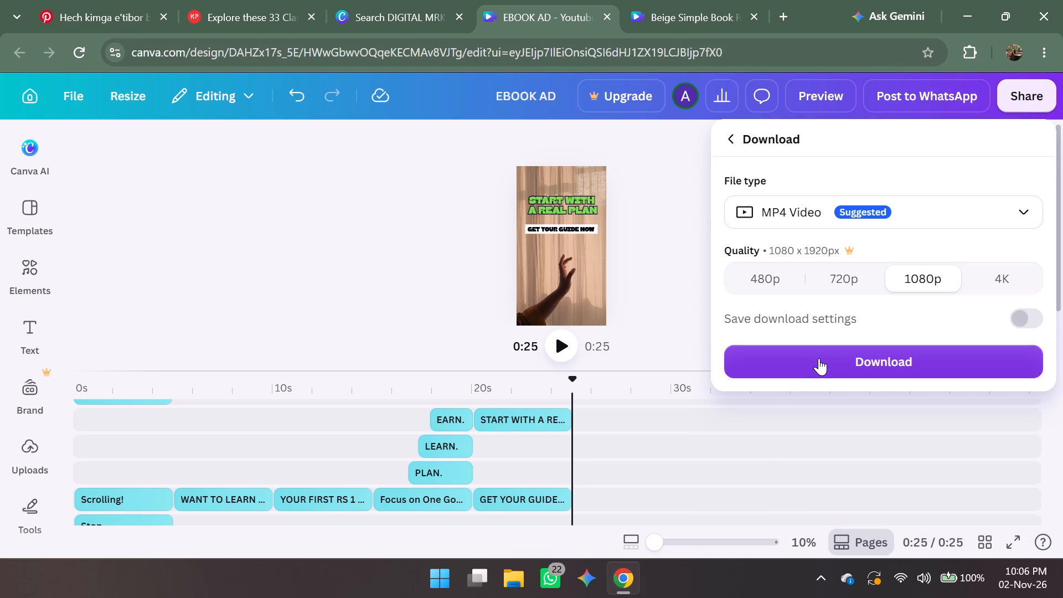
click(820, 358)
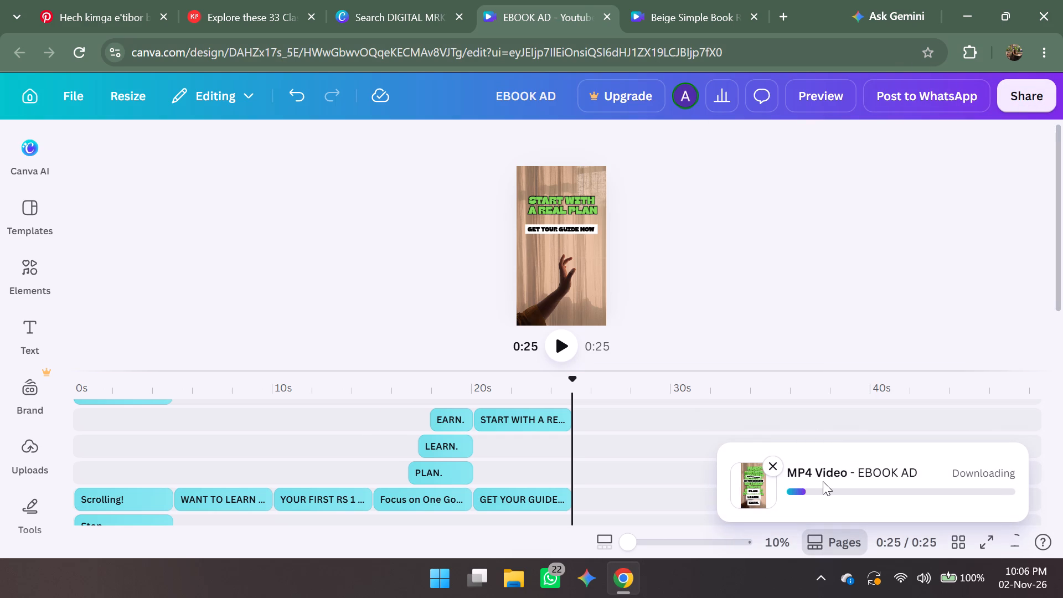